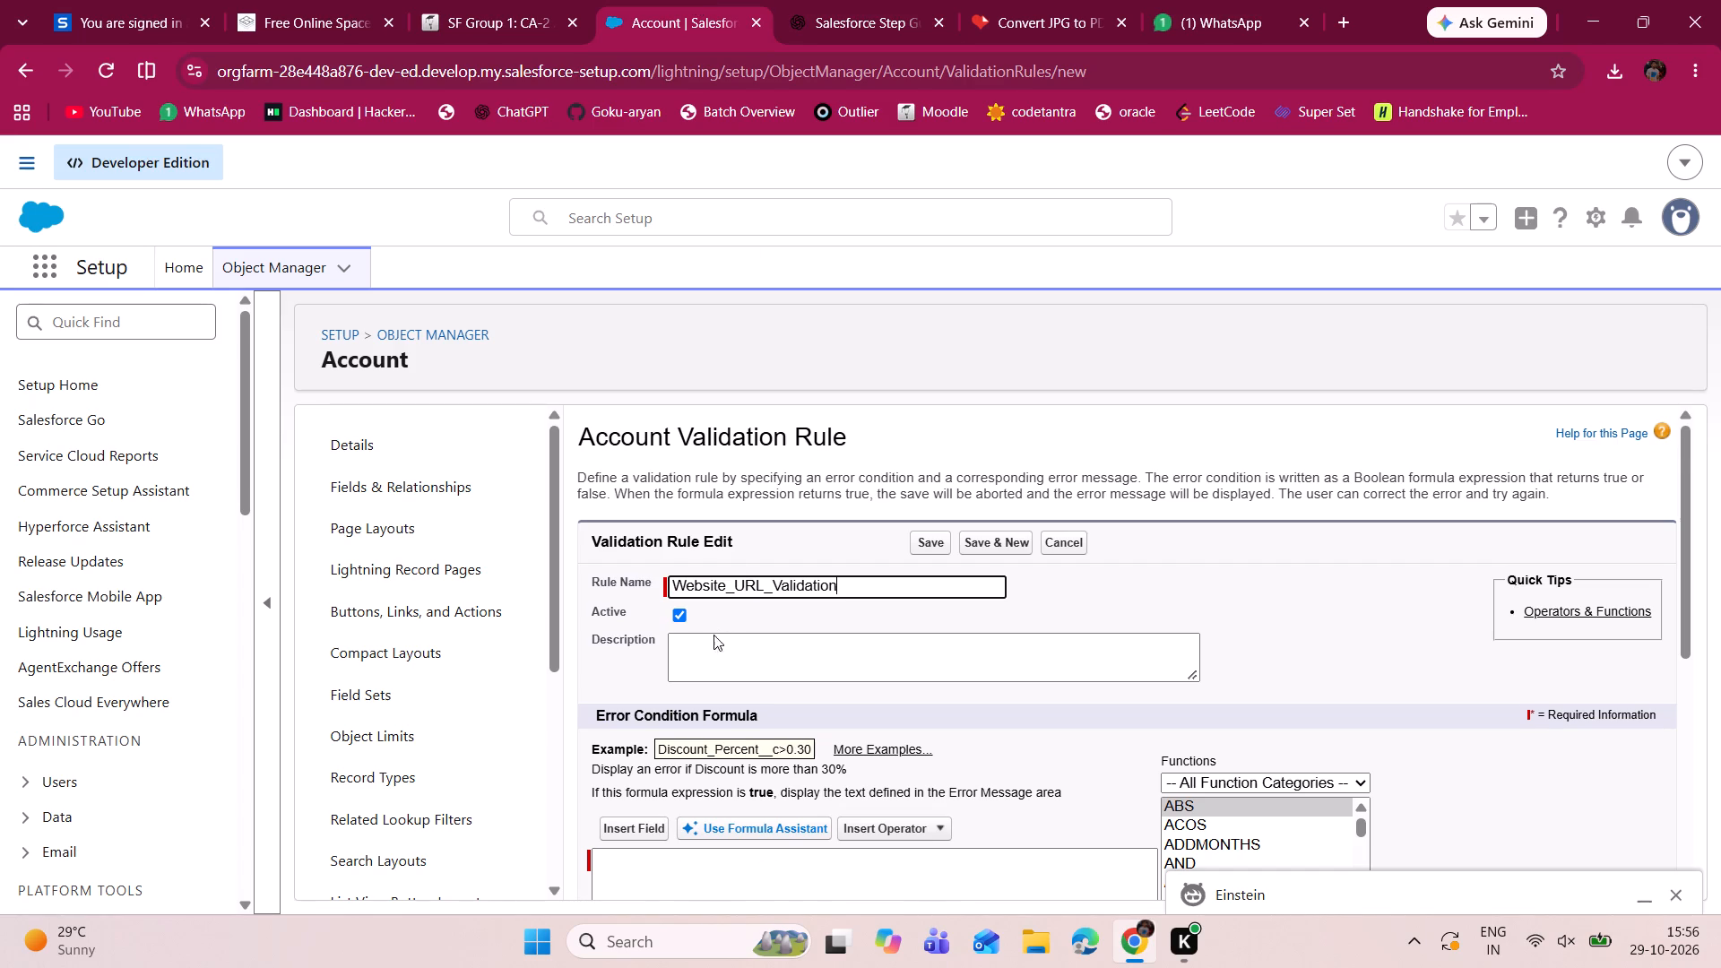
{"action": "scroll", "coordinate": [826, 767], "scroll_direction": "down", "scroll_amount": 2}
{"action": "left_click", "coordinate": [765, 744]}
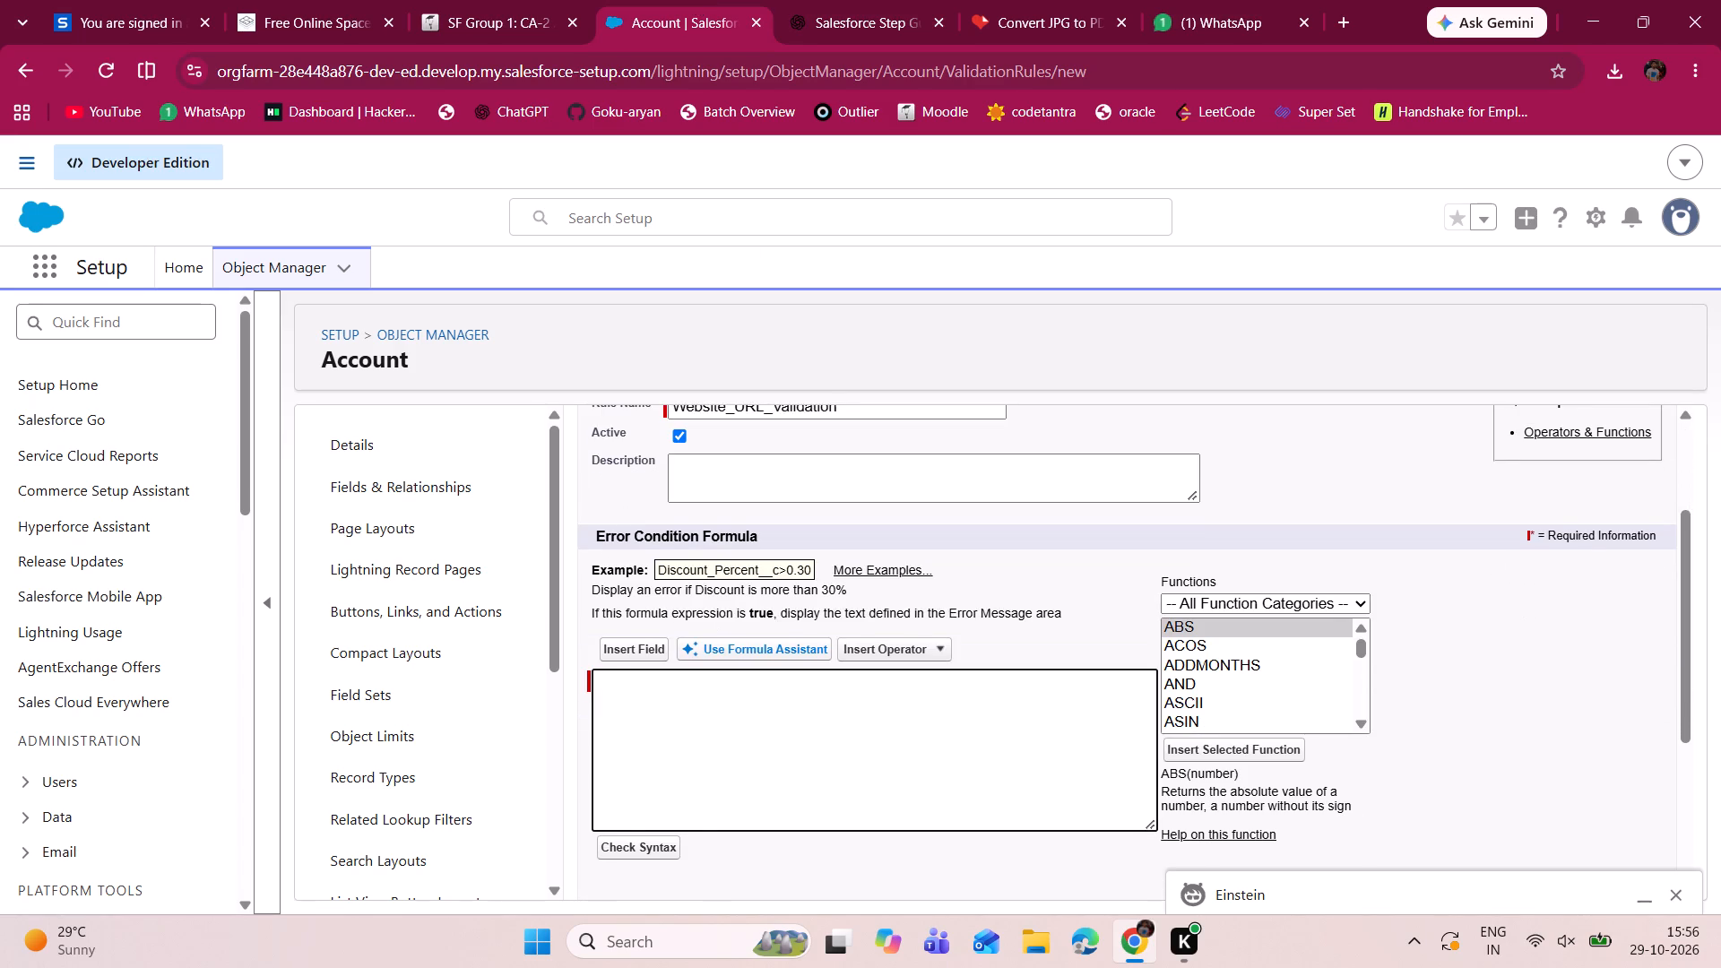
{"action": "key", "text": "ctrl+v"}
Remove the stray "Copy formula" text from the end of the formula, leaving it ending with the final closing parenthesis.
{"action": "scroll", "coordinate": [1015, 540], "scroll_direction": "down", "scroll_amount": 1}
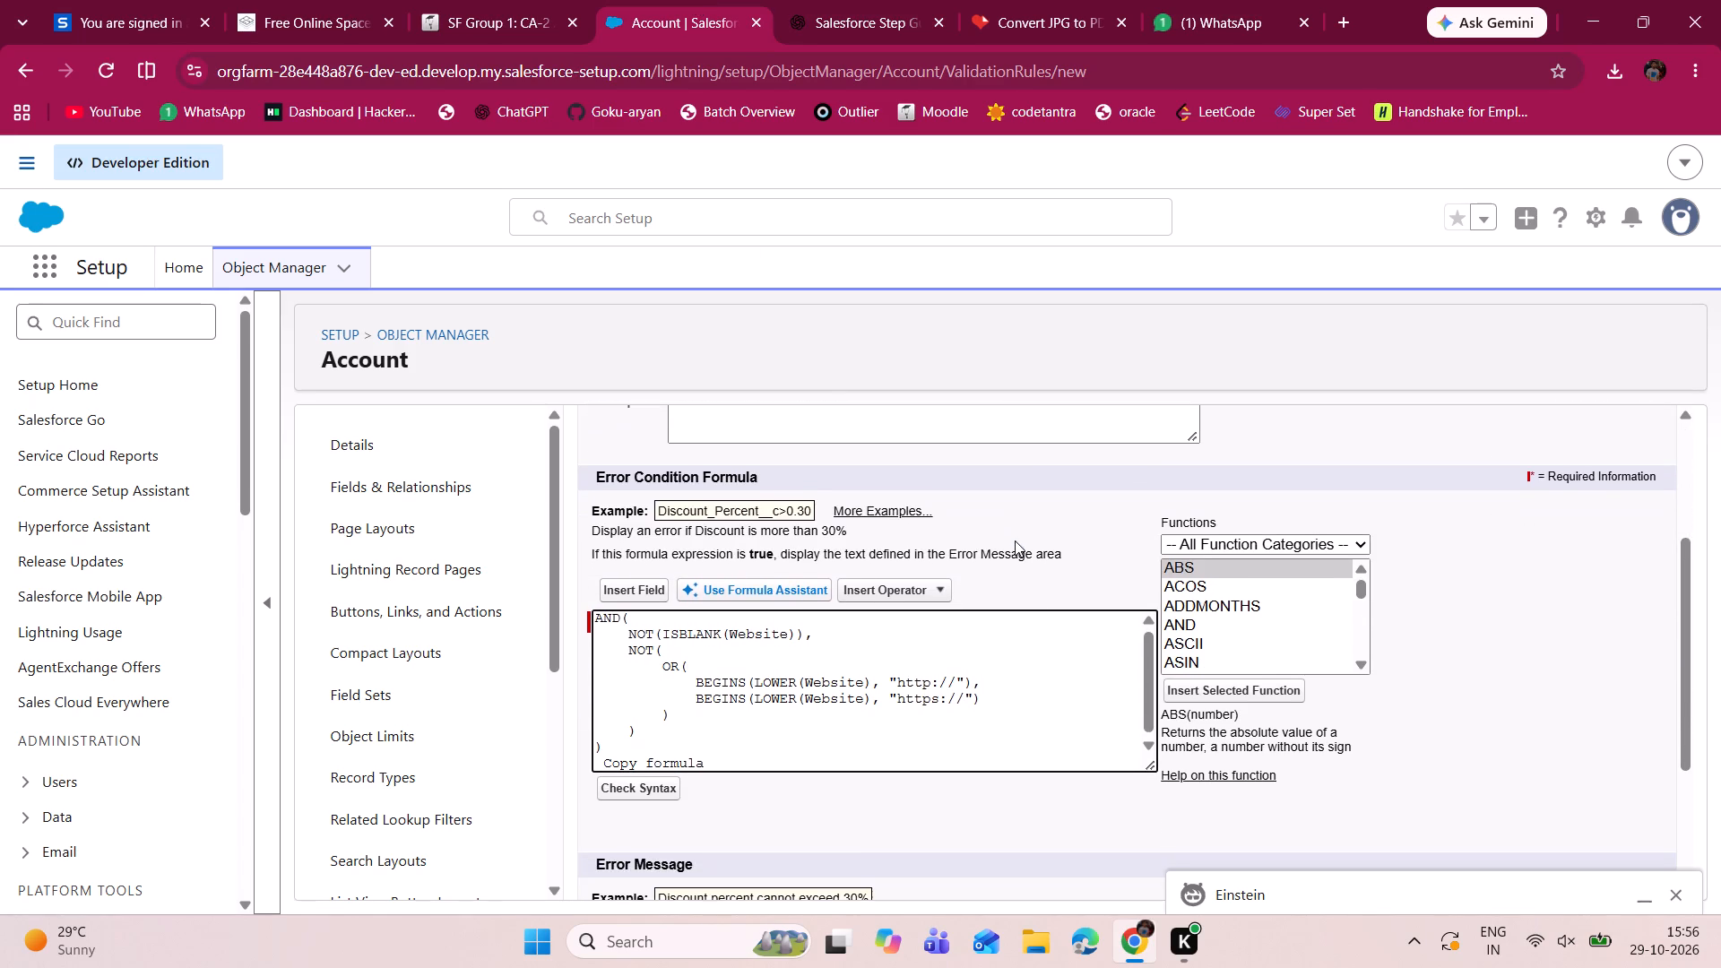
{"action": "key", "text": "BackSpace"}
{"action": "key", "text": "BackSpace"}
{"action": "key", "text": "BackSpace"}
{"action": "key", "text": "BackSpace"}
{"action": "key", "text": "BackSpace"}
{"action": "key", "text": "BackSpace"}
{"action": "key", "text": "BackSpace"}
{"action": "key", "text": "BackSpace"}
{"action": "key", "text": "BackSpace"}
{"action": "key", "text": "BackSpace"}
{"action": "key", "text": "BackSpace"}
{"action": "key", "text": "BackSpace"}
{"action": "key", "text": "BackSpace"}
{"action": "key", "text": "BackSpace"}
{"action": "key", "text": "BackSpace"}
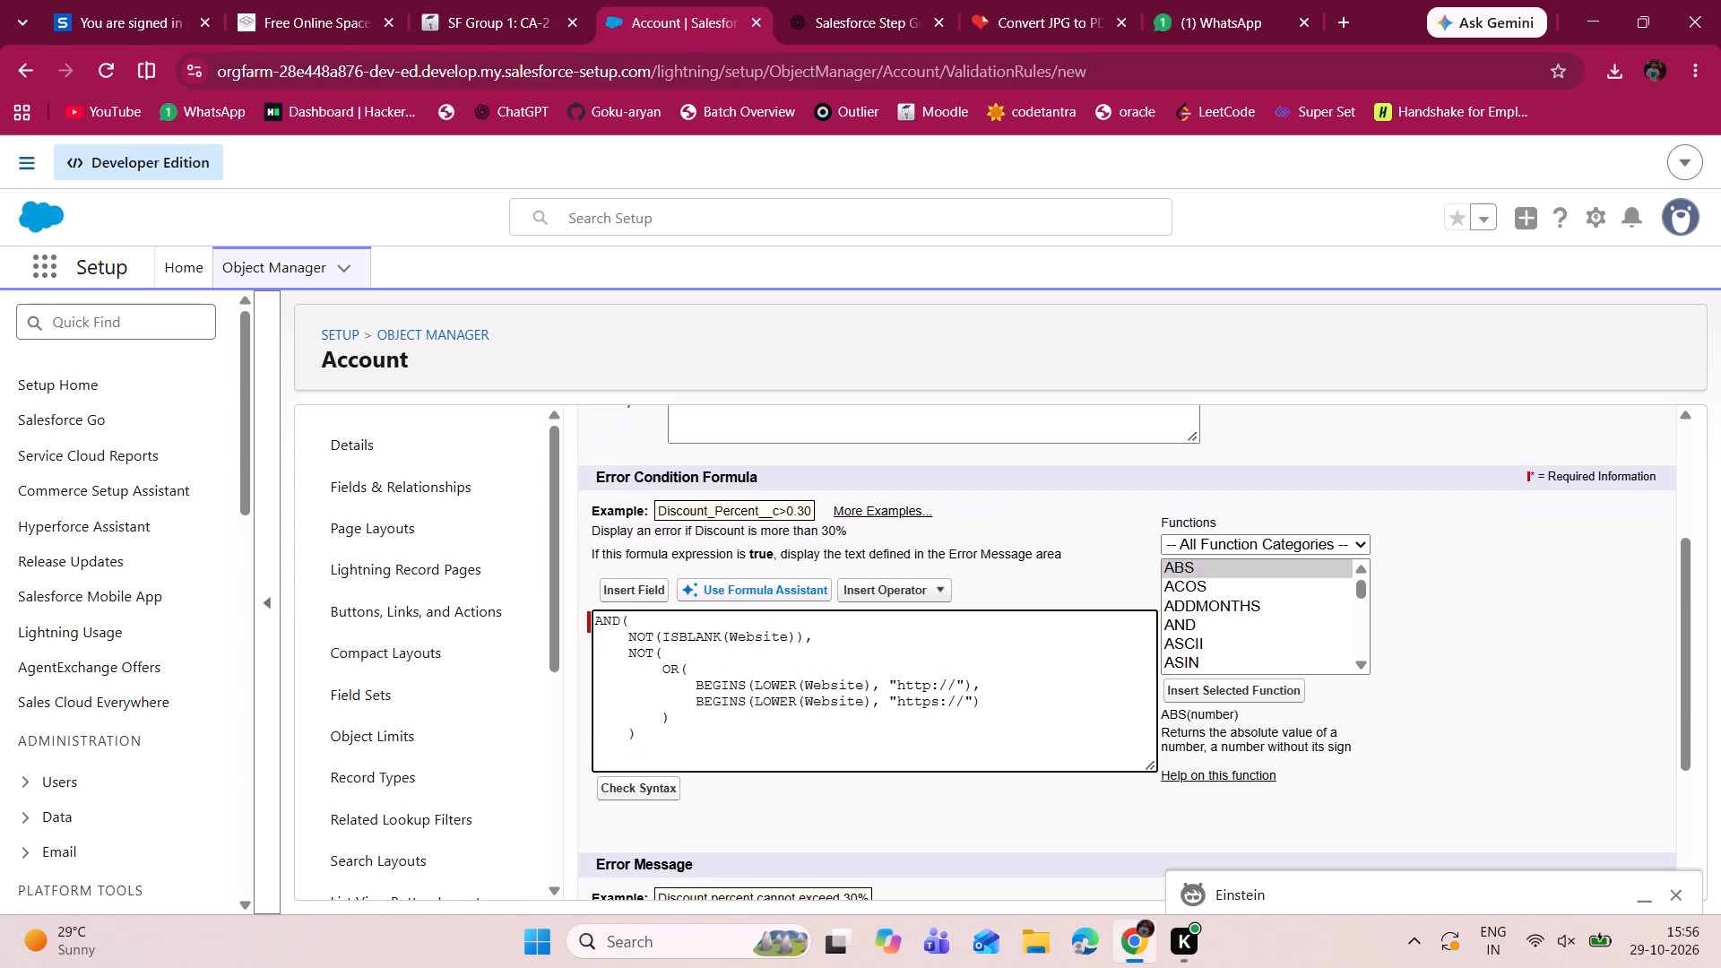
{"action": "key", "text": "shift+parenright"}
Check the syntax of the Website_URL_Validation error condition formula.
{"action": "scroll", "coordinate": [1052, 670], "scroll_direction": "down", "scroll_amount": 1}
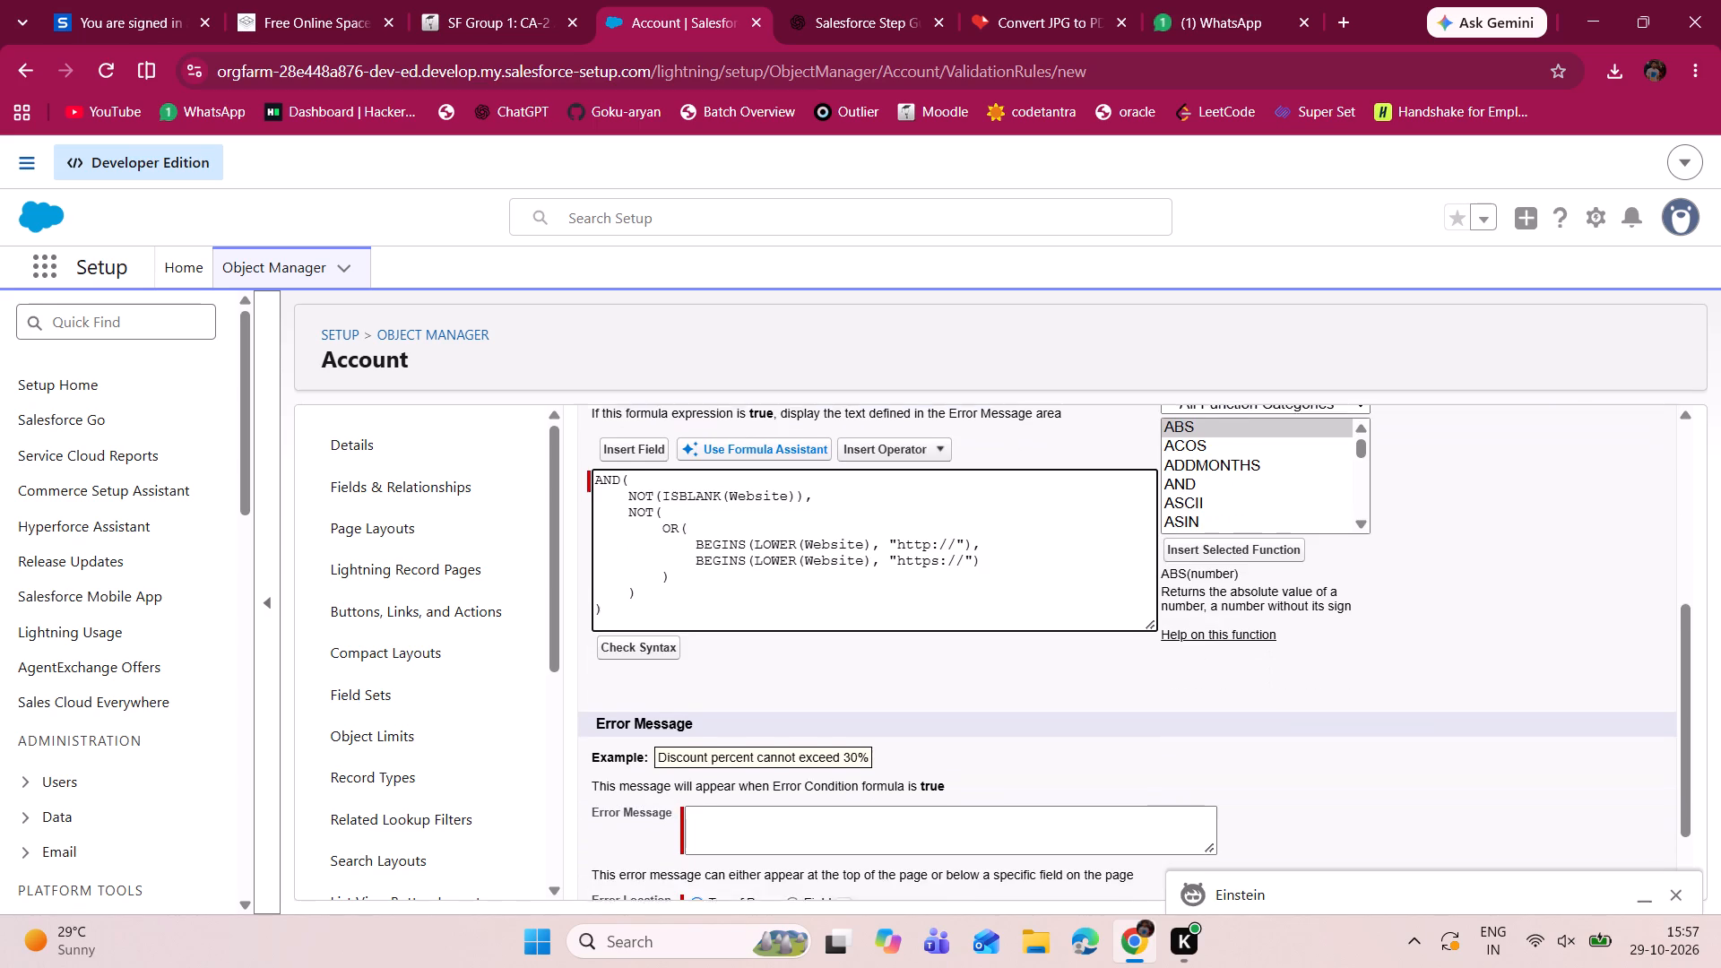
{"action": "scroll", "coordinate": [1052, 670], "scroll_direction": "down", "scroll_amount": 1}
{"action": "left_click", "coordinate": [655, 644]}
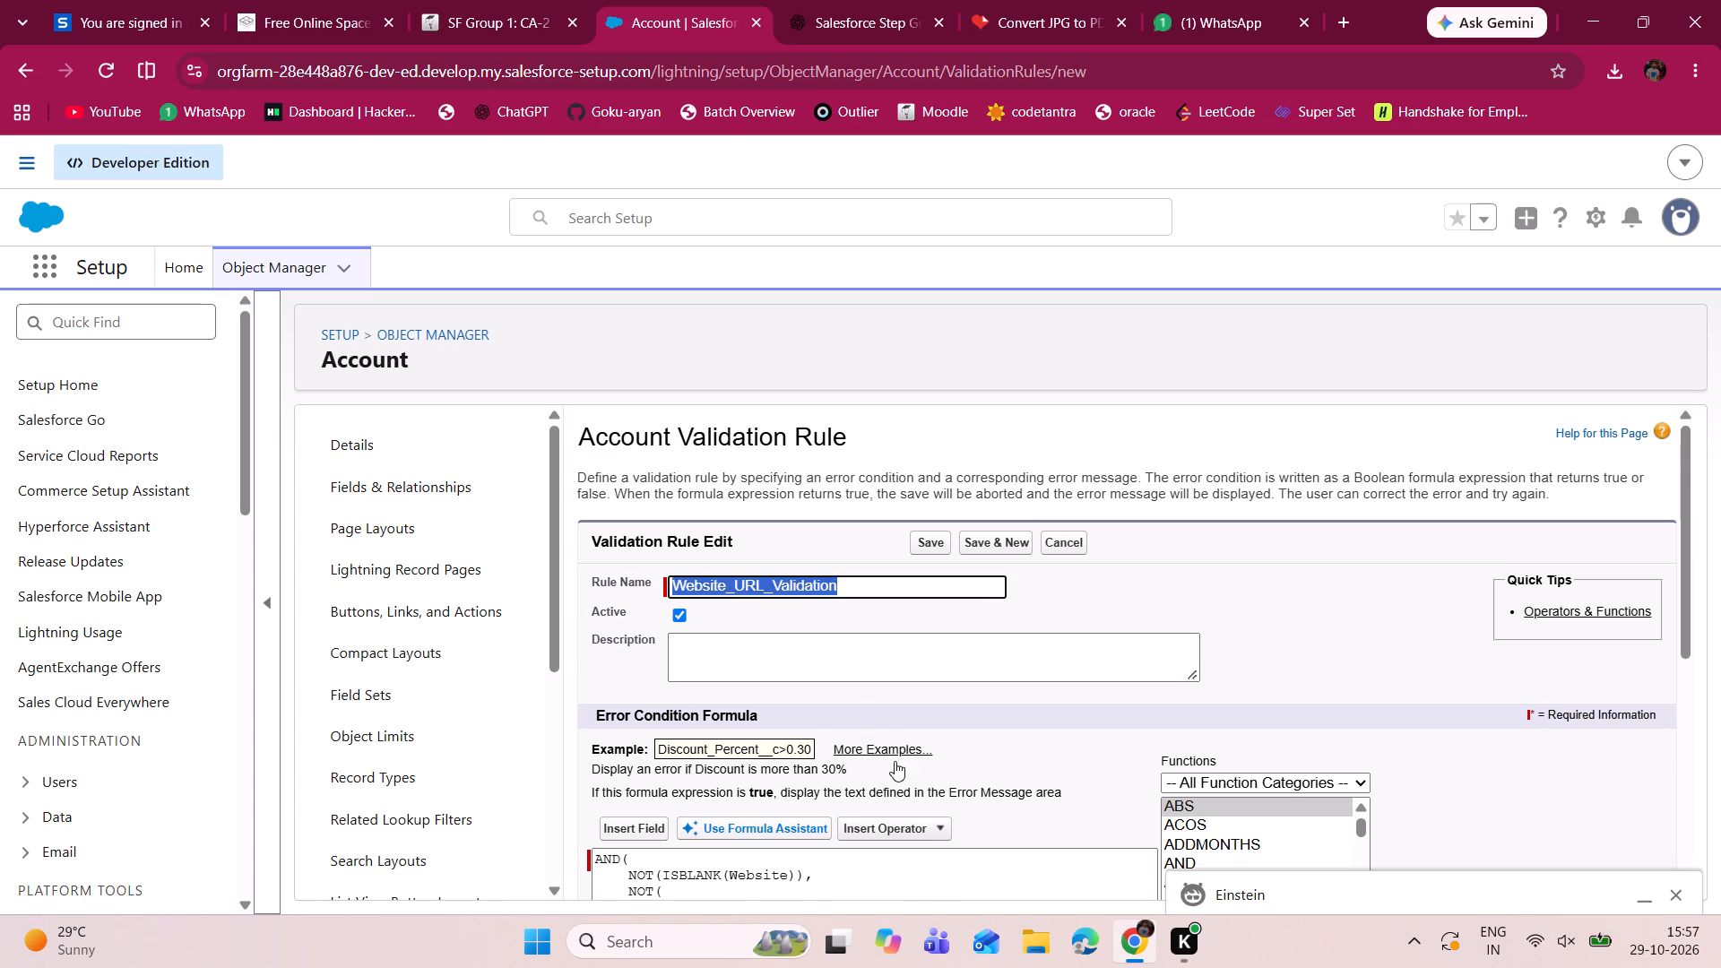
{"action": "scroll", "coordinate": [896, 769], "scroll_direction": "down", "scroll_amount": 3}
{"action": "scroll", "coordinate": [896, 769], "scroll_direction": "up", "scroll_amount": 1}
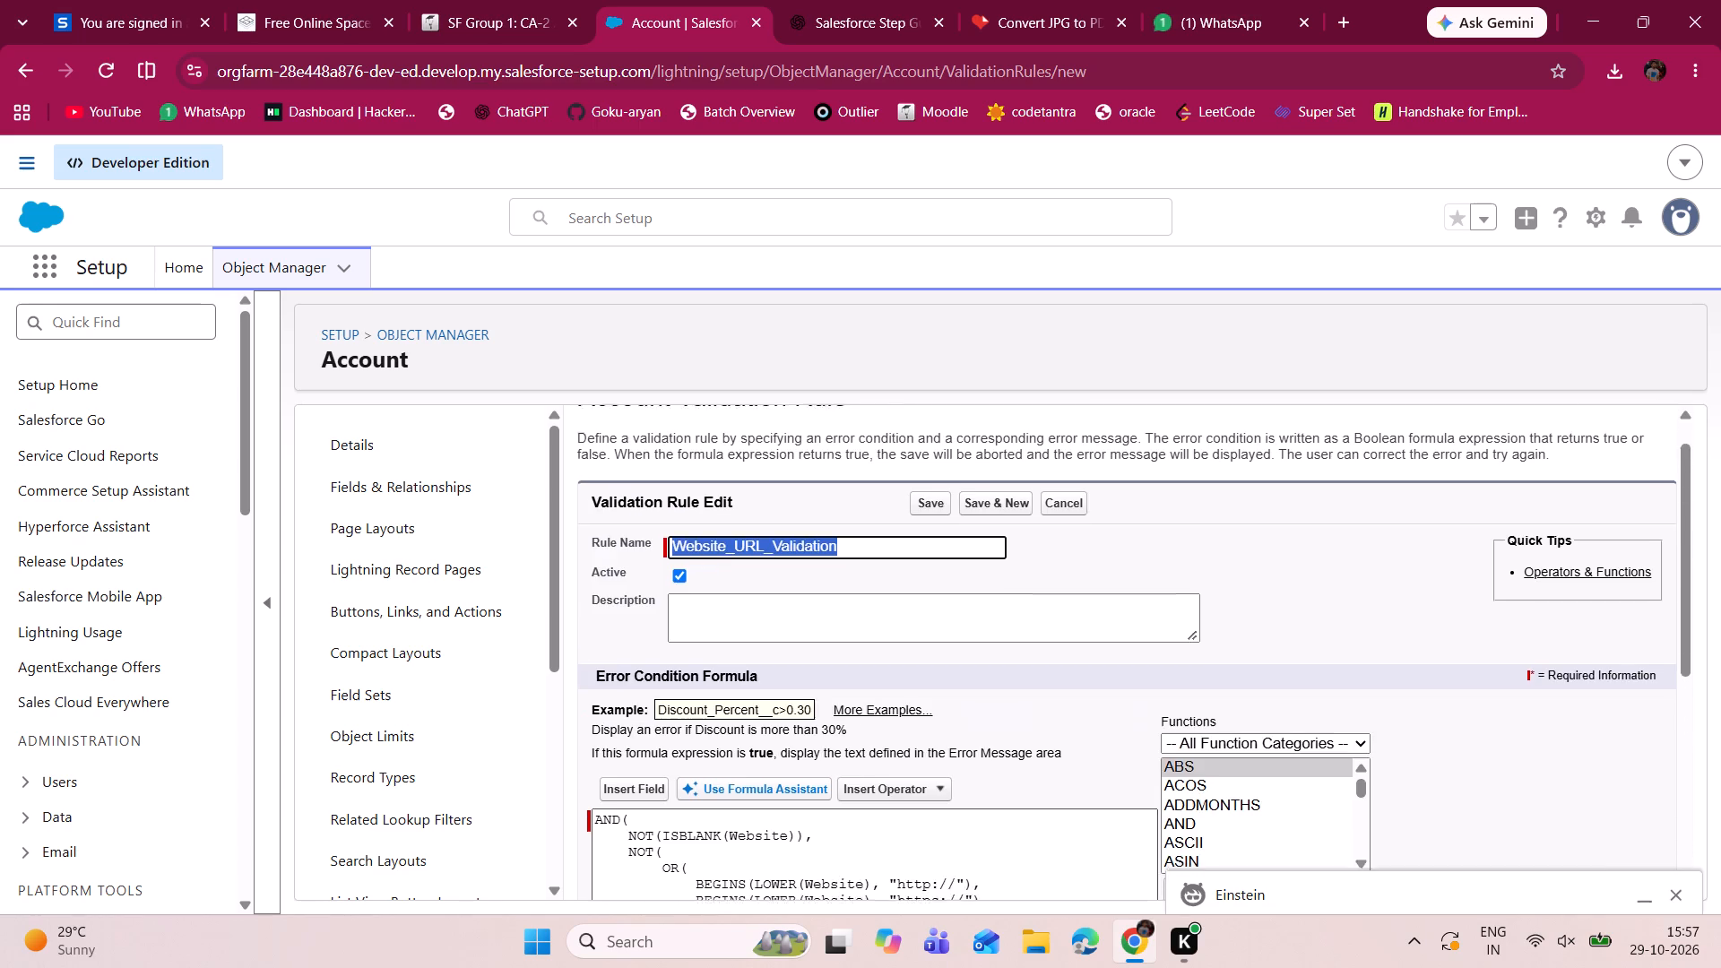
{"action": "scroll", "coordinate": [896, 769], "scroll_direction": "up", "scroll_amount": 1}
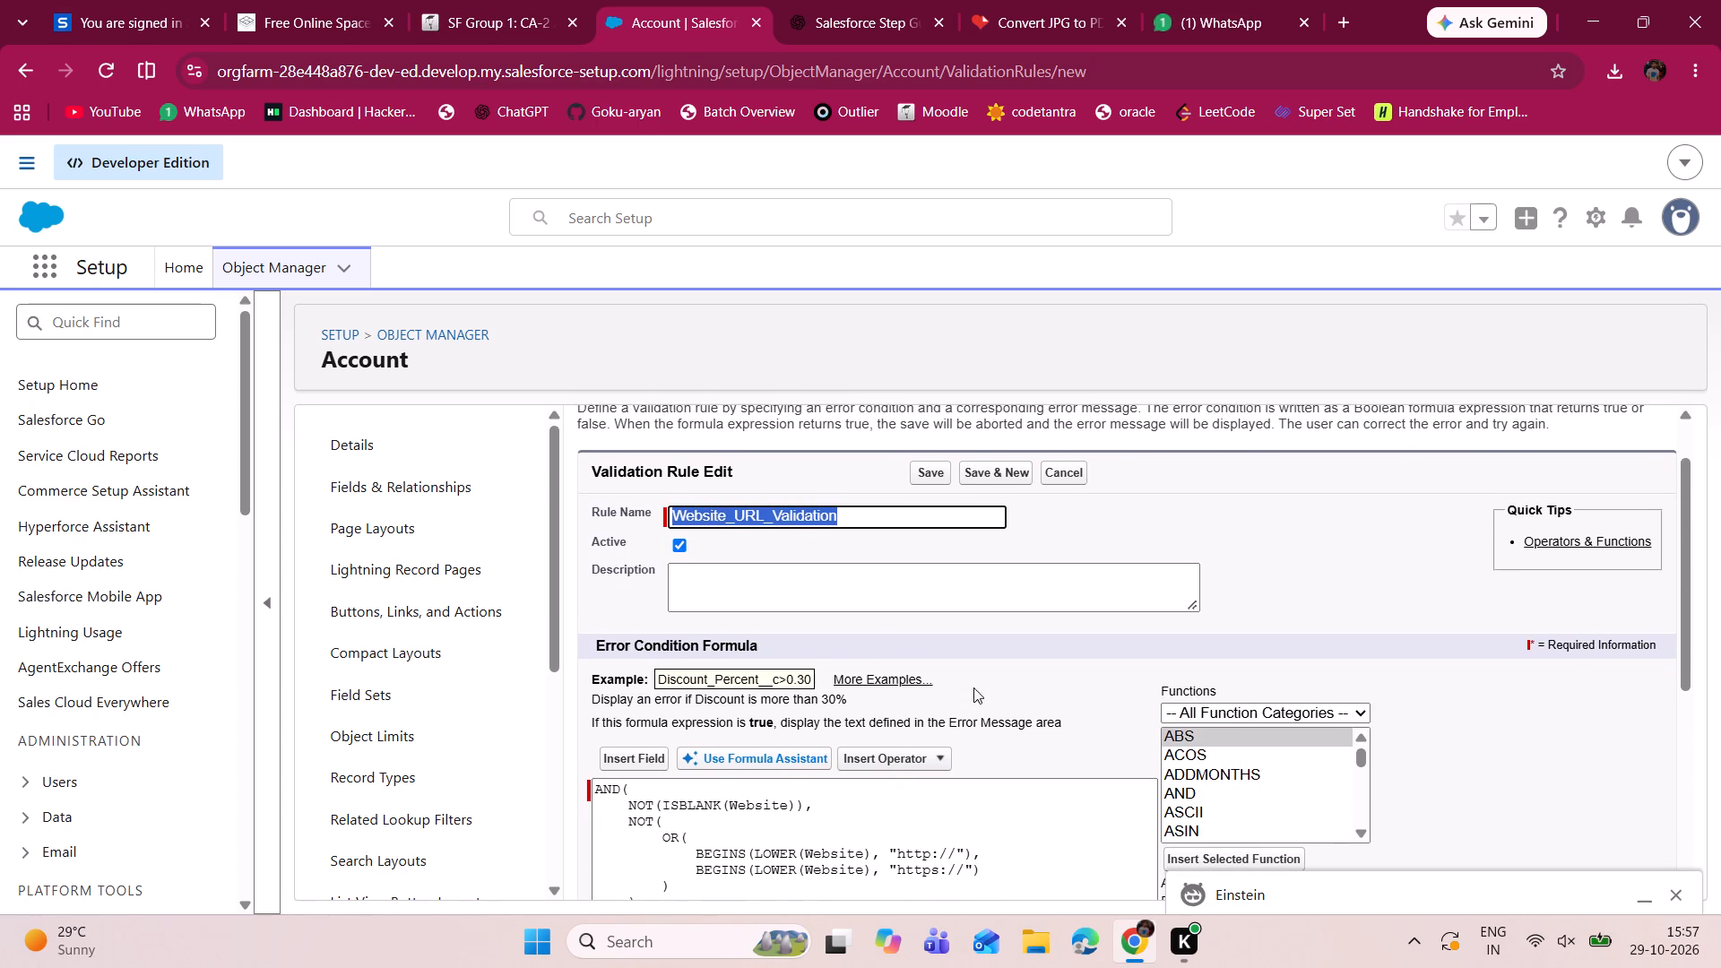
{"action": "scroll", "coordinate": [998, 722], "scroll_direction": "down", "scroll_amount": 2}
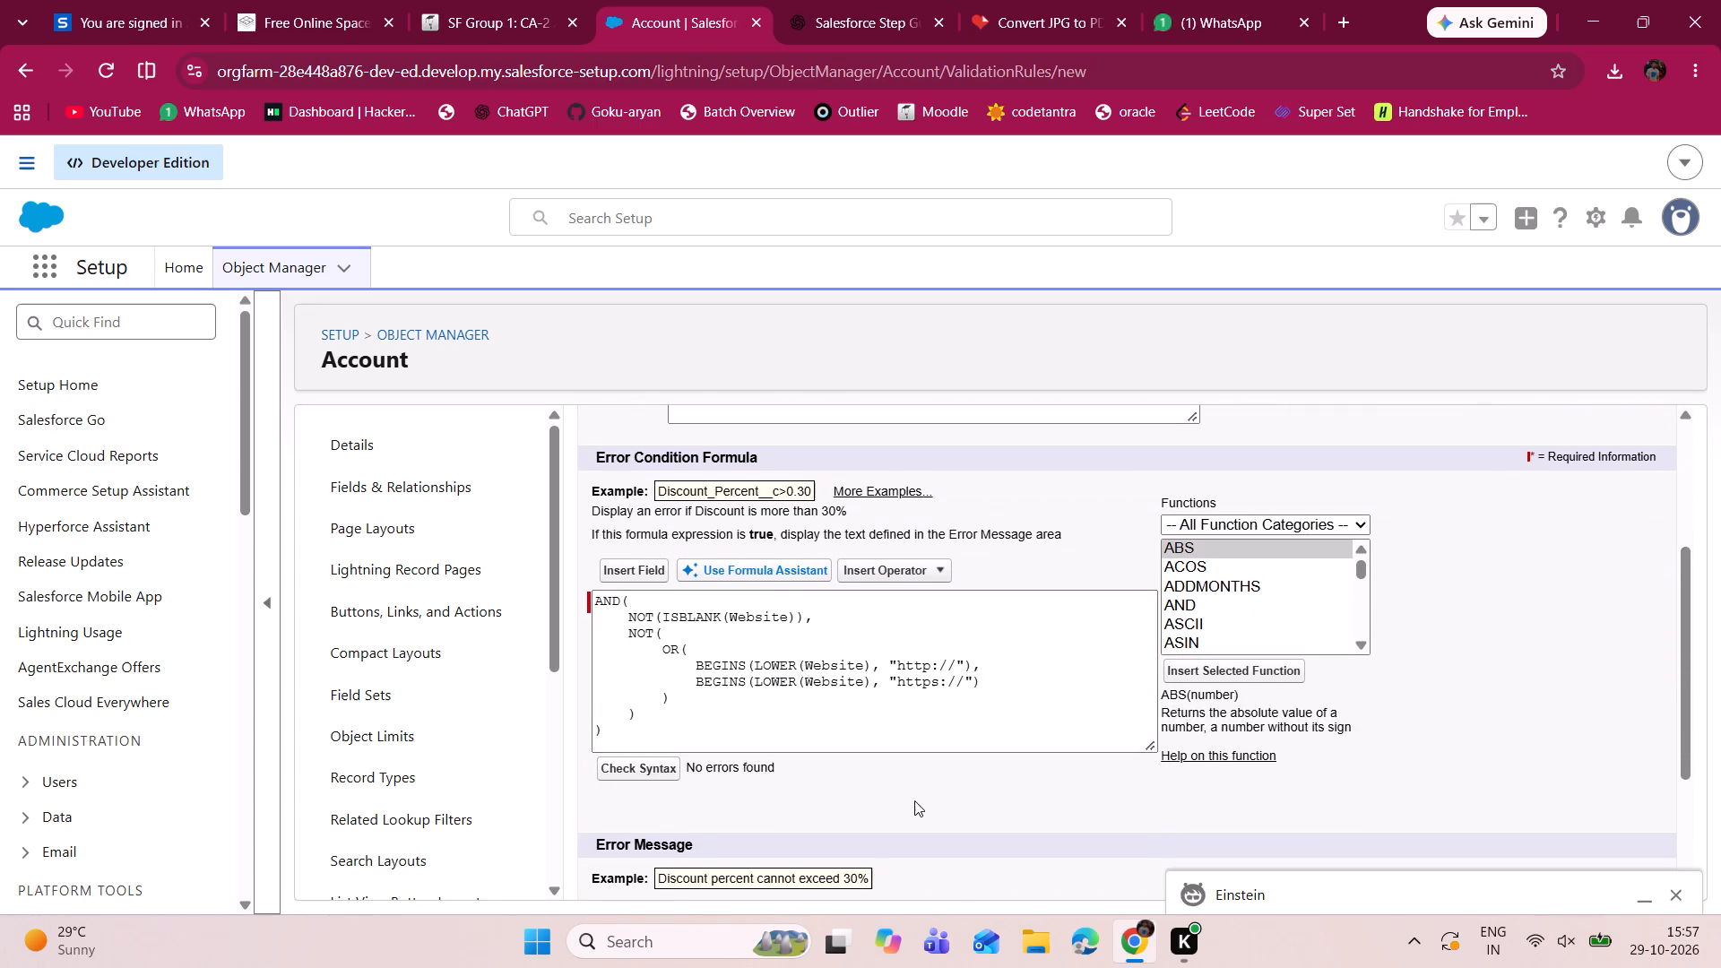
Compare the formula entered in the Salesforce rule with the Rule 5 formula in the ChatGPT guide.
{"action": "scroll", "coordinate": [914, 800], "scroll_direction": "down", "scroll_amount": 1}
{"action": "left_click", "coordinate": [824, 776]}
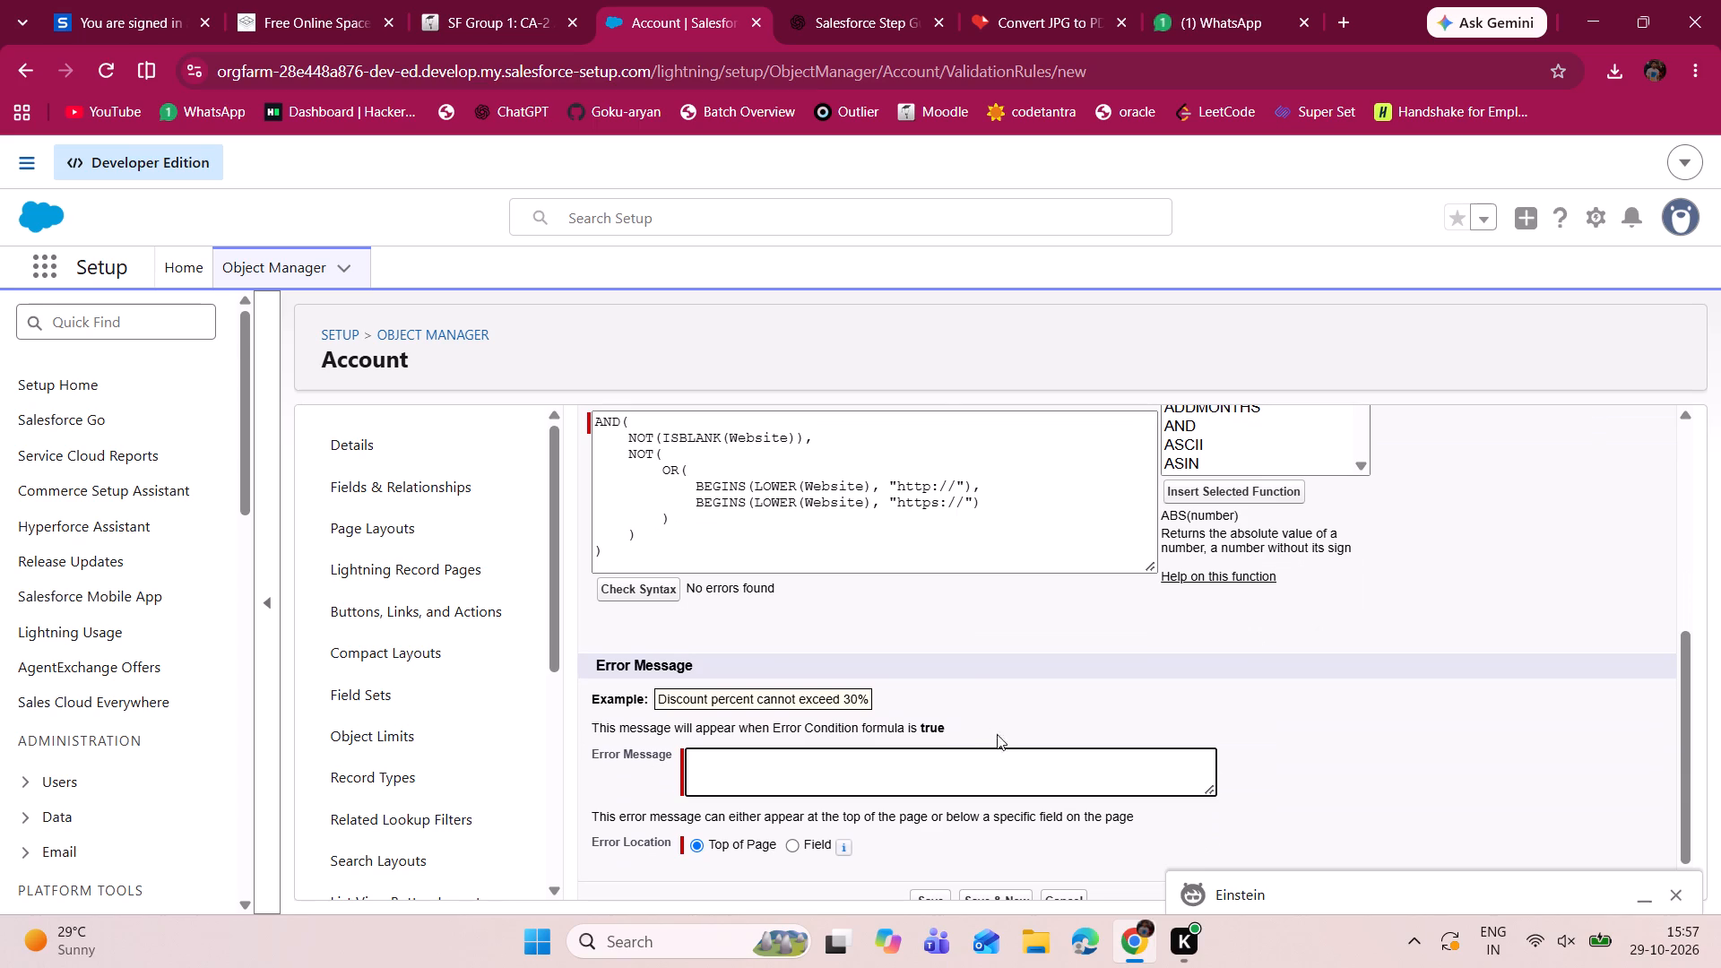
{"action": "scroll", "coordinate": [962, 685], "scroll_direction": "up", "scroll_amount": 1}
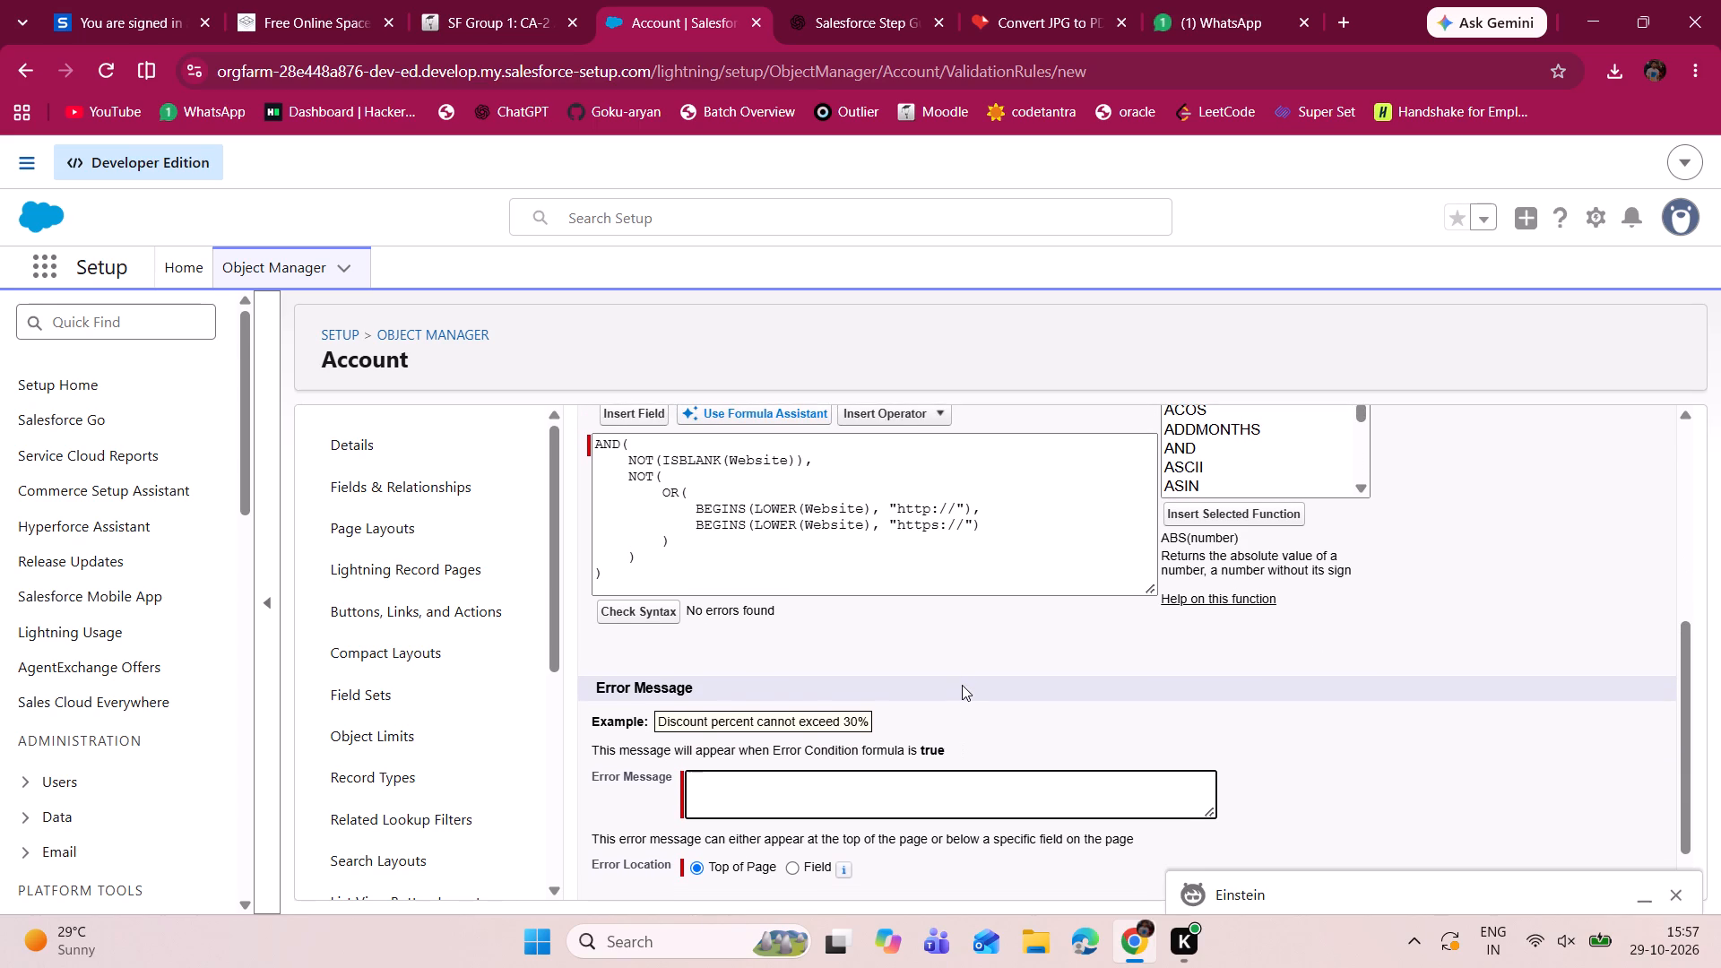
{"action": "left_click", "coordinate": [805, 20]}
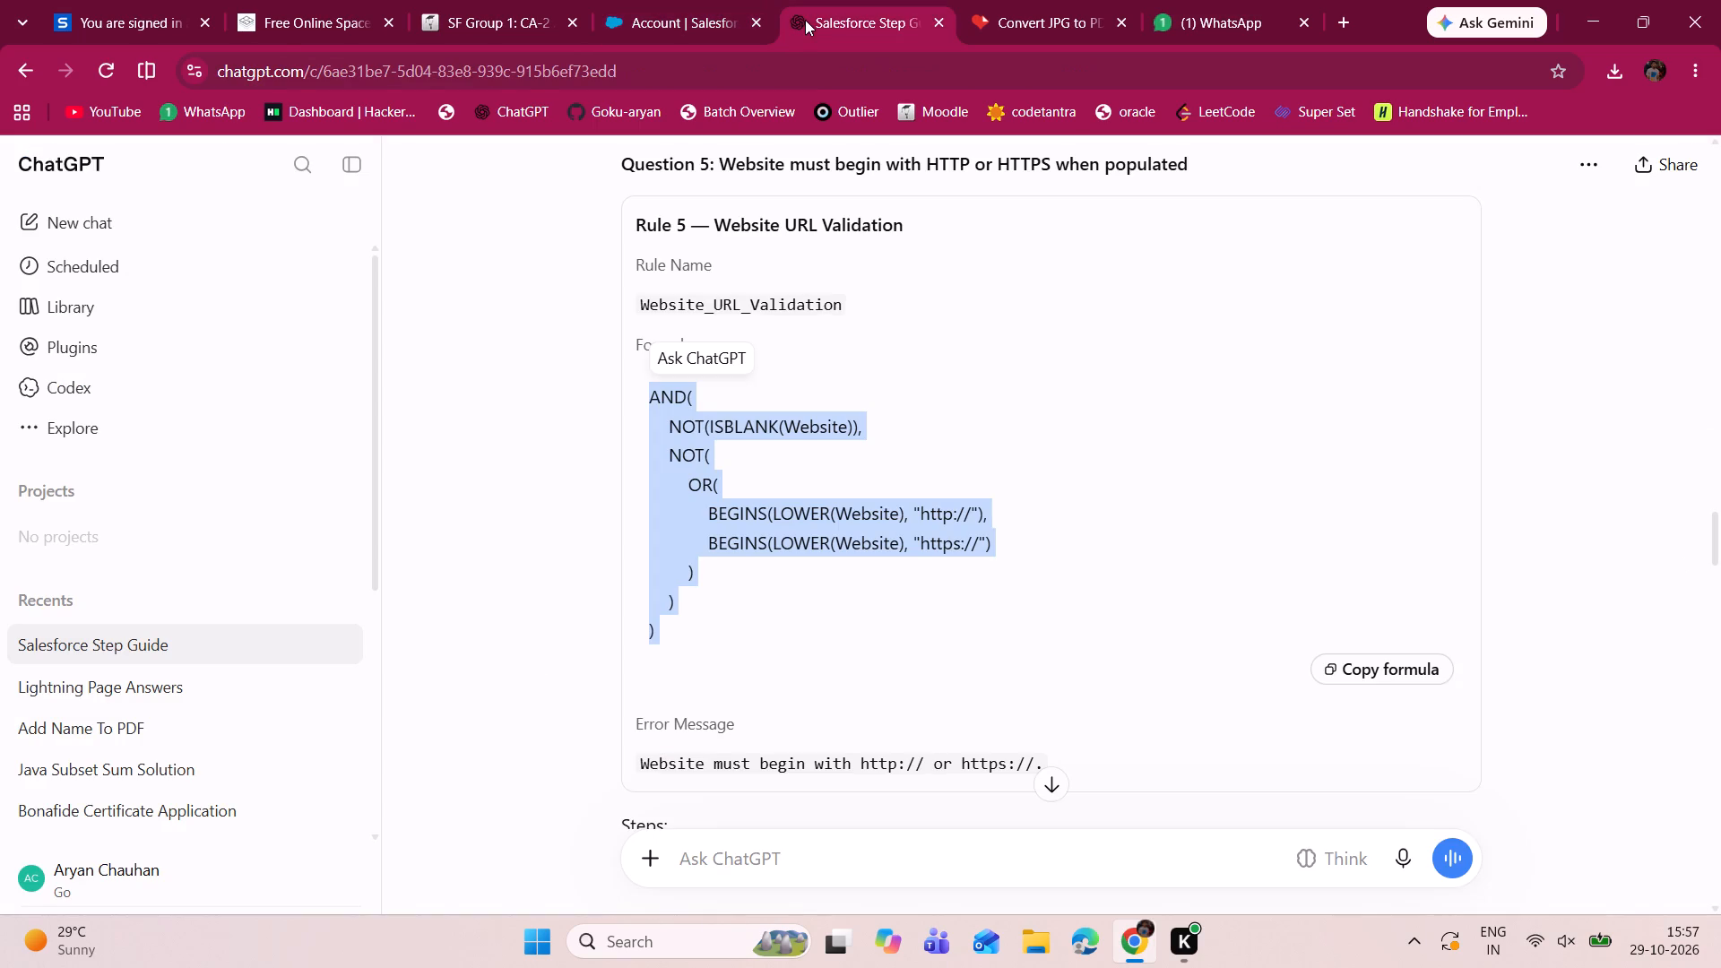
{"action": "left_click", "coordinate": [680, 0]}
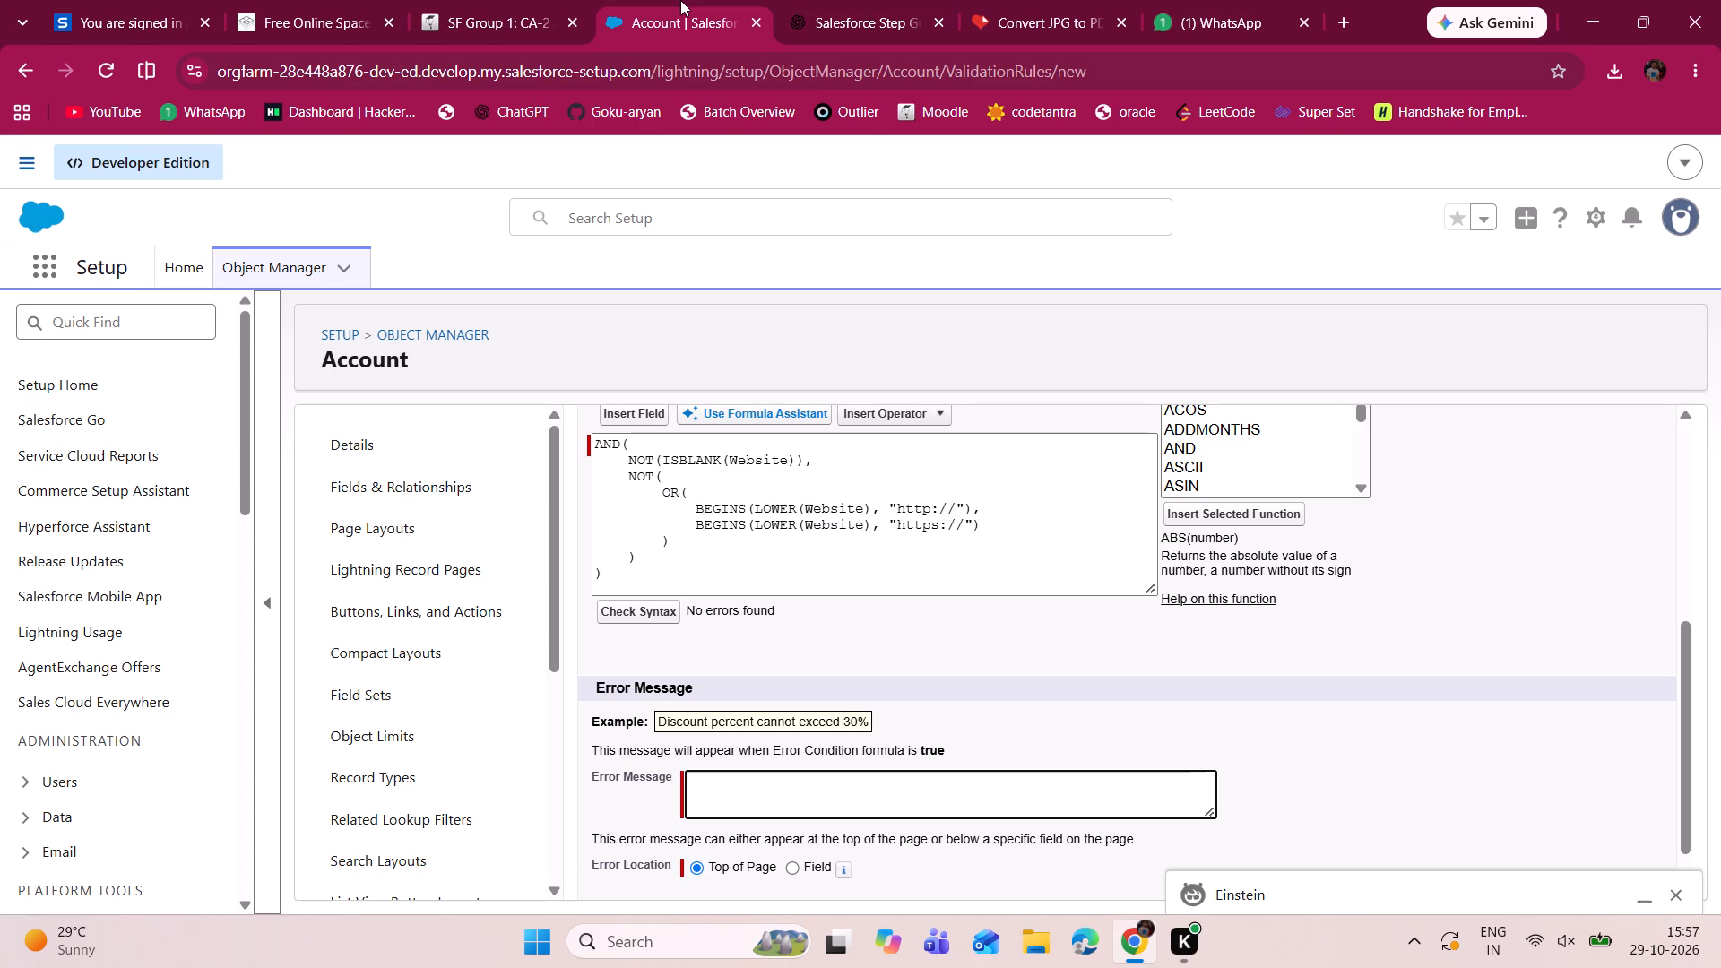
{"action": "left_click", "coordinate": [851, 0]}
{"action": "left_click", "coordinate": [684, 0]}
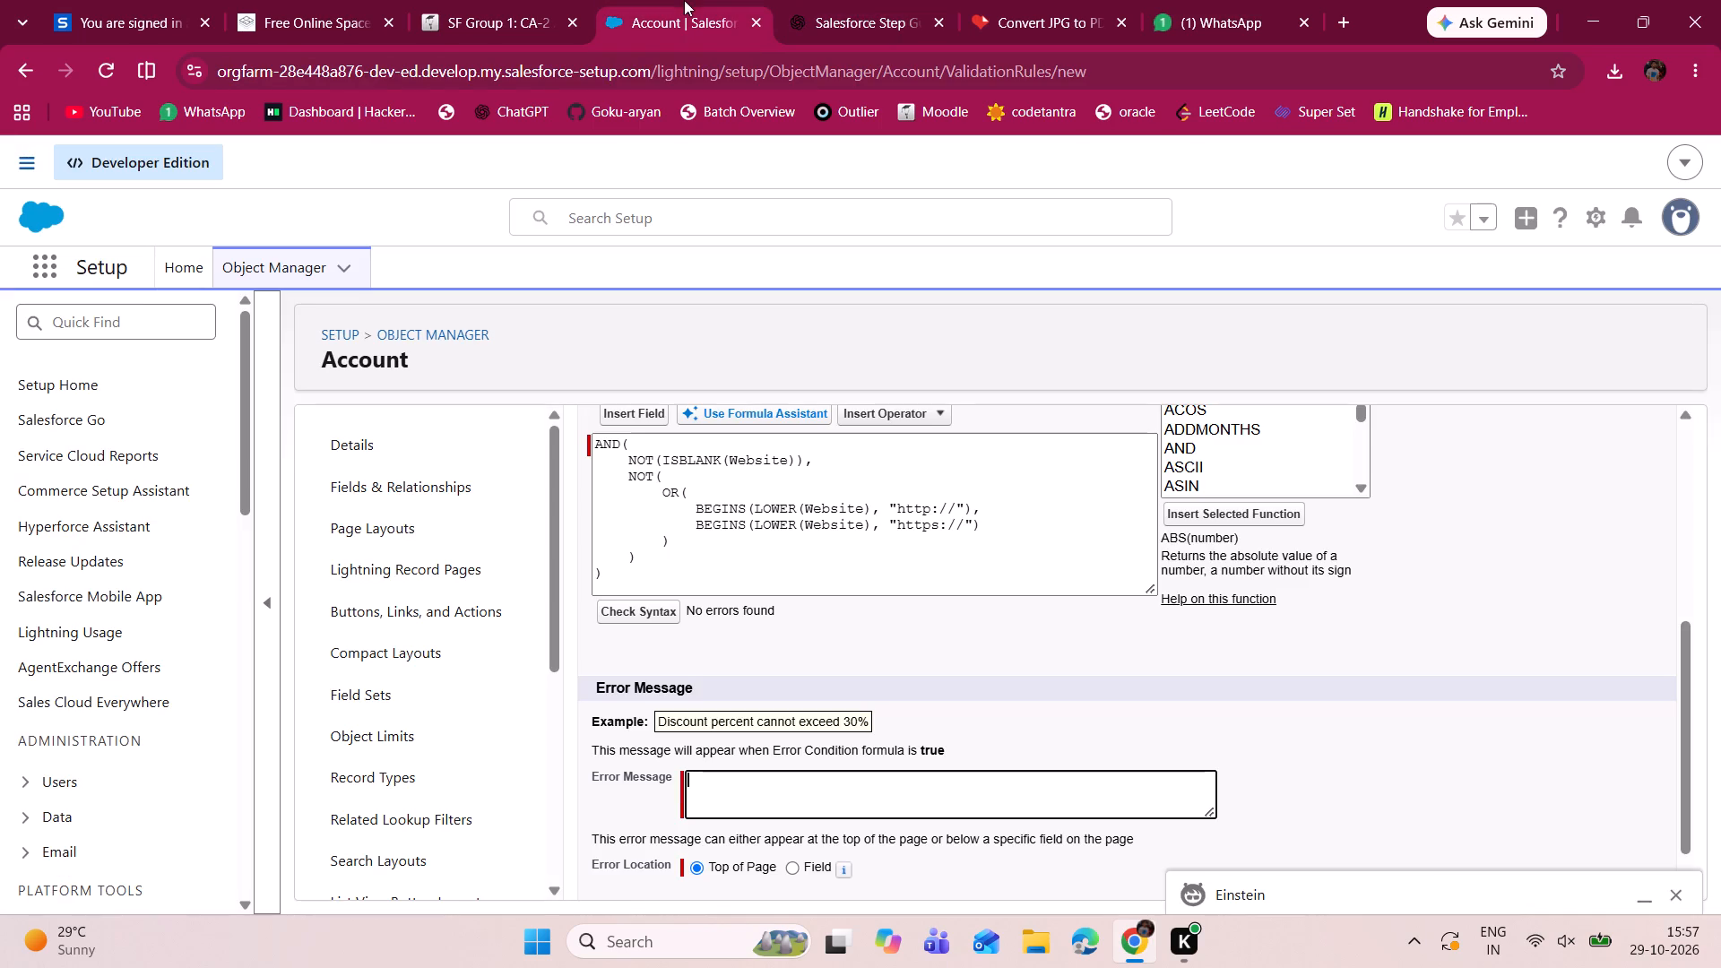
{"action": "left_click", "coordinate": [875, 0]}
{"action": "left_click", "coordinate": [680, 0]}
{"action": "left_click", "coordinate": [836, 0]}
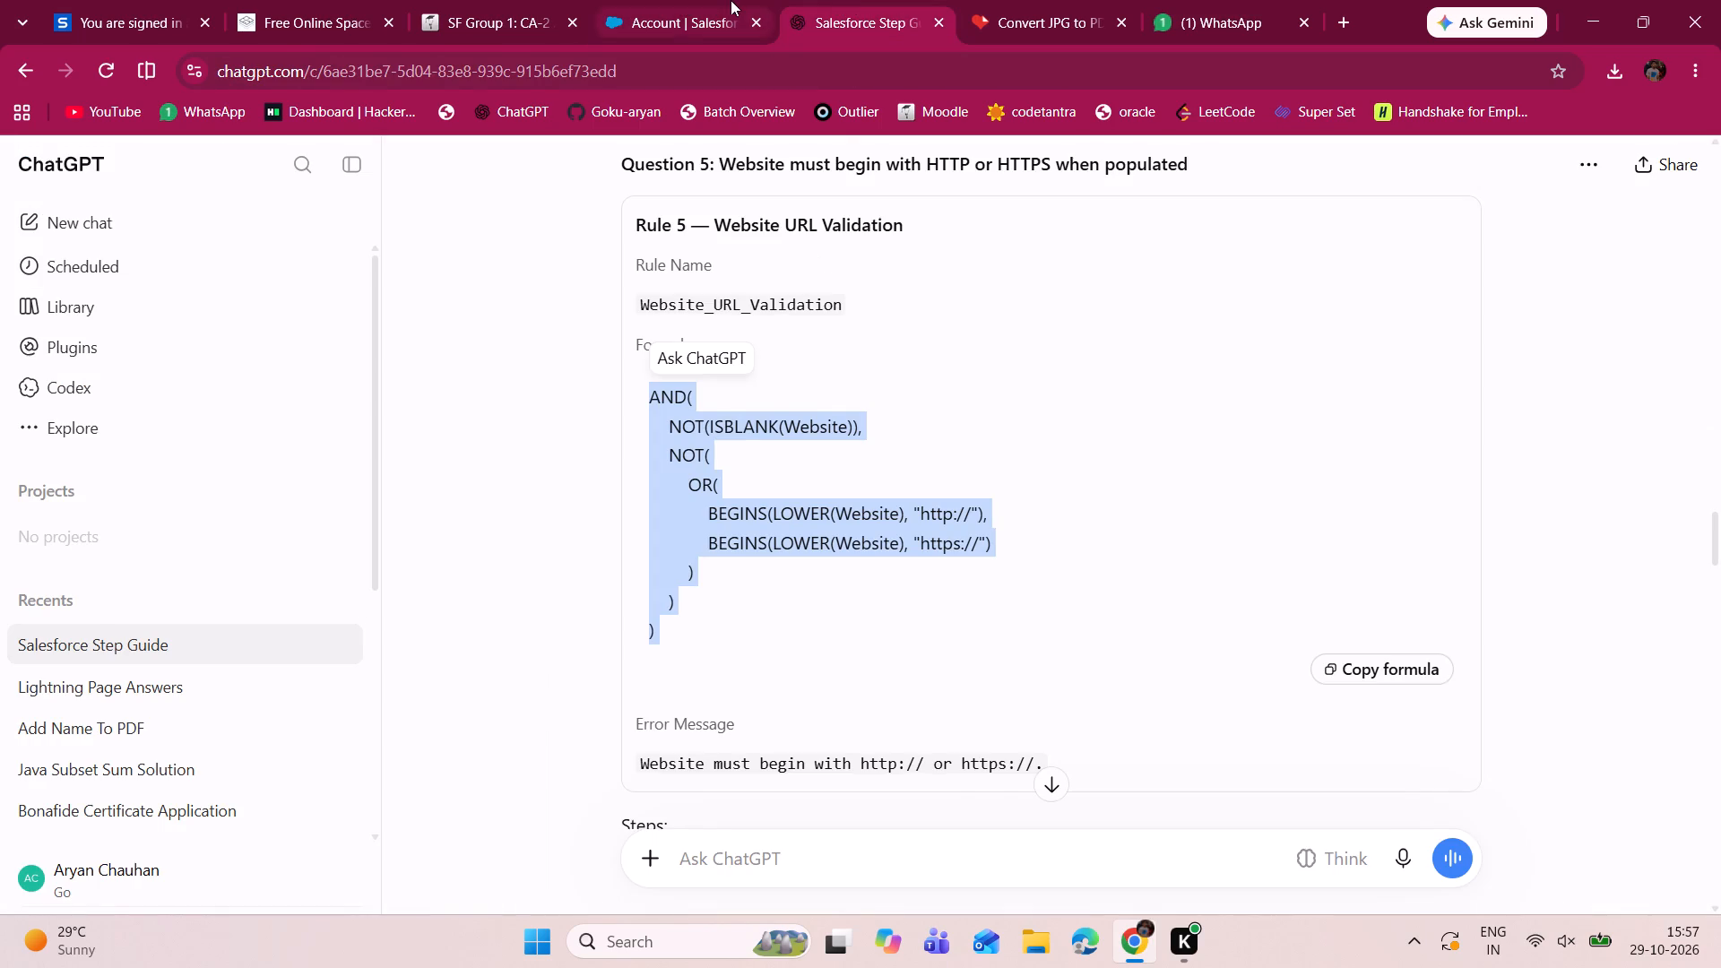
{"action": "left_click", "coordinate": [731, 0]}
{"action": "scroll", "coordinate": [809, 462], "scroll_direction": "up", "scroll_amount": 2}
{"action": "scroll", "coordinate": [809, 462], "scroll_direction": "down", "scroll_amount": 1}
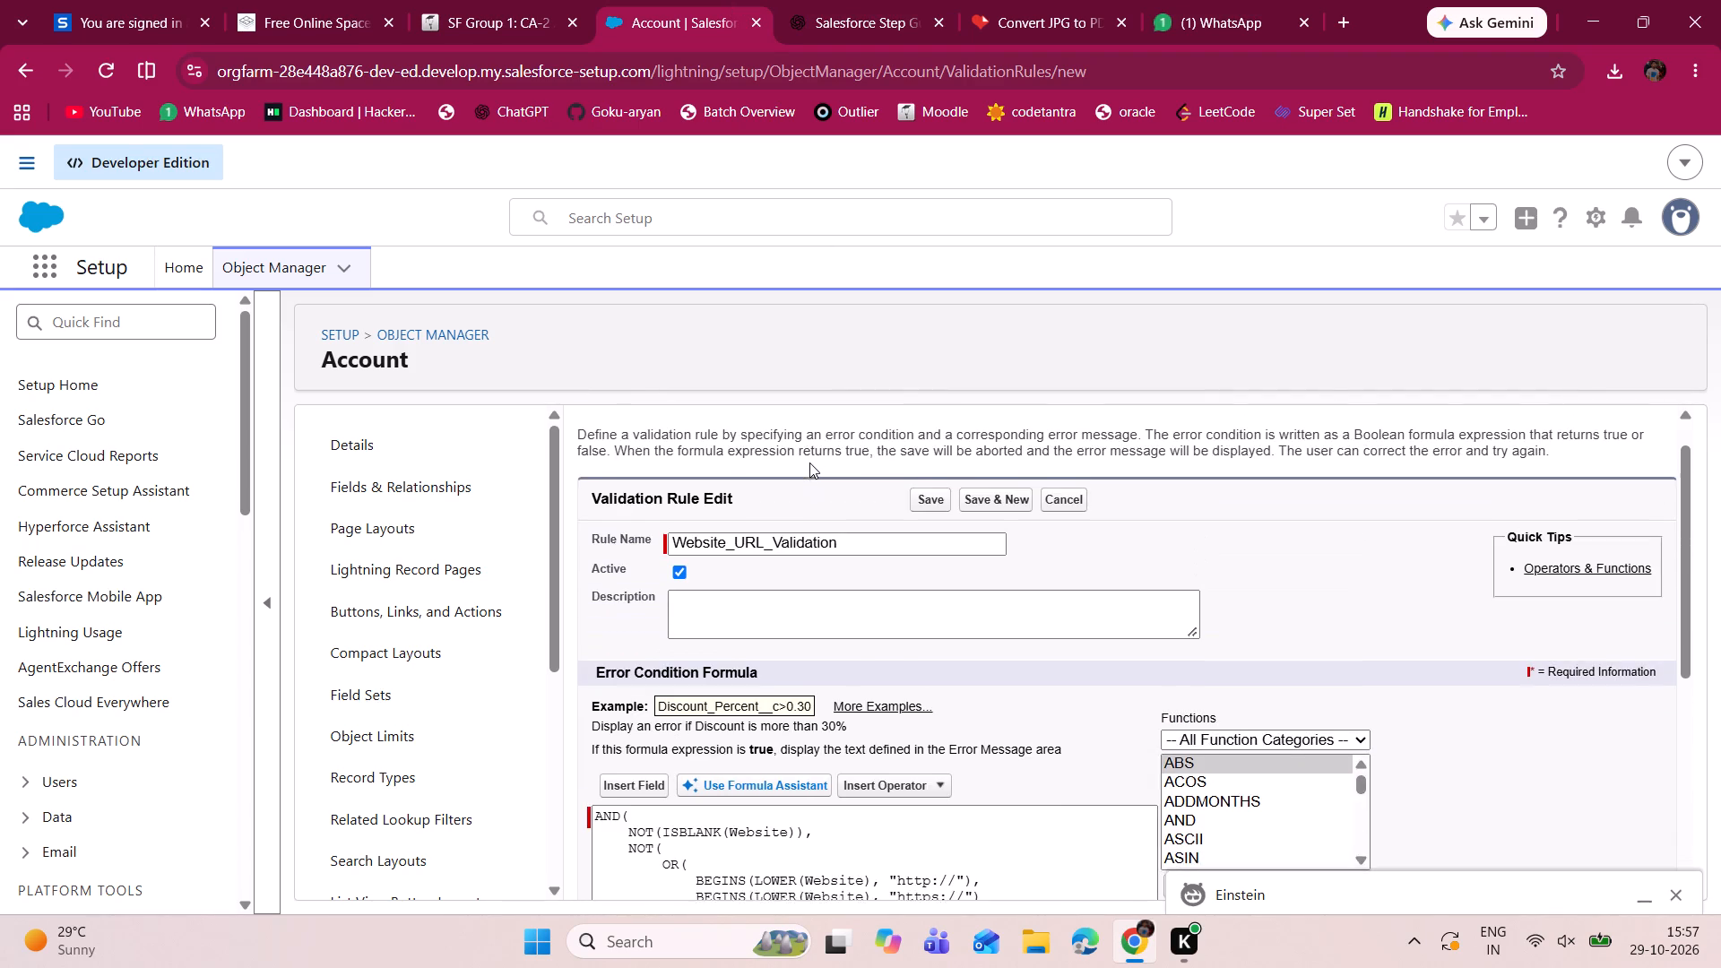
{"action": "scroll", "coordinate": [809, 462], "scroll_direction": "down", "scroll_amount": 1}
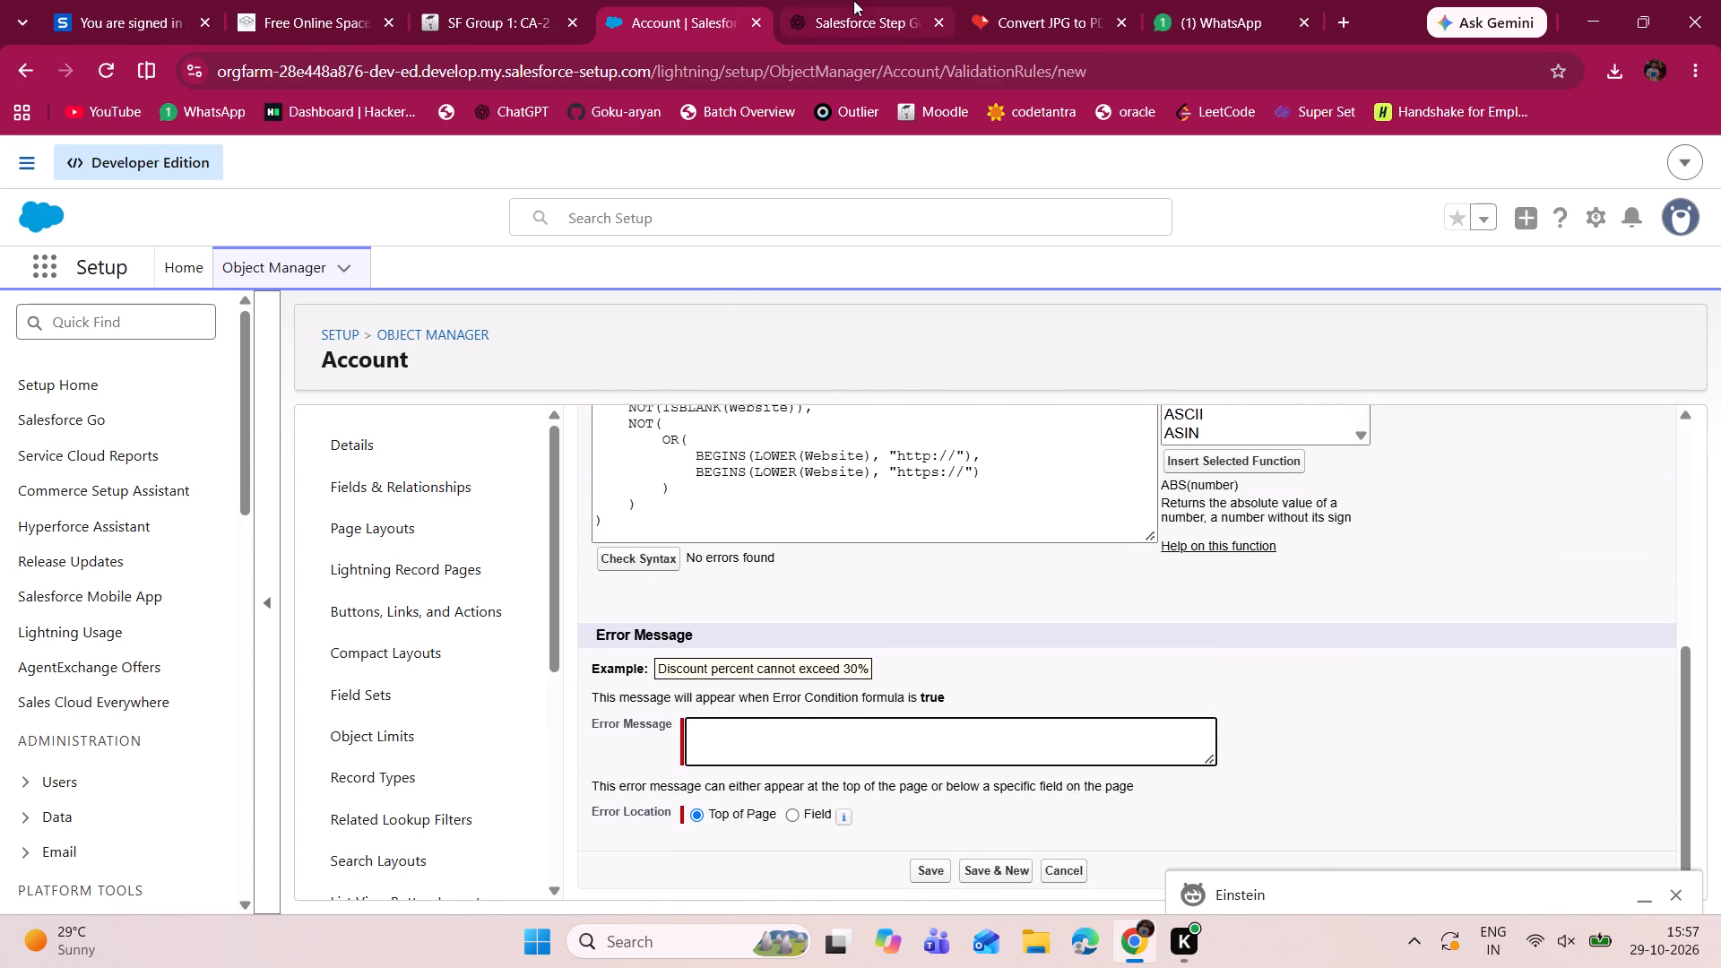
{"action": "left_click", "coordinate": [853, 0]}
{"action": "left_click_drag", "start_coordinate": [637, 765], "coordinate": [866, 776]}
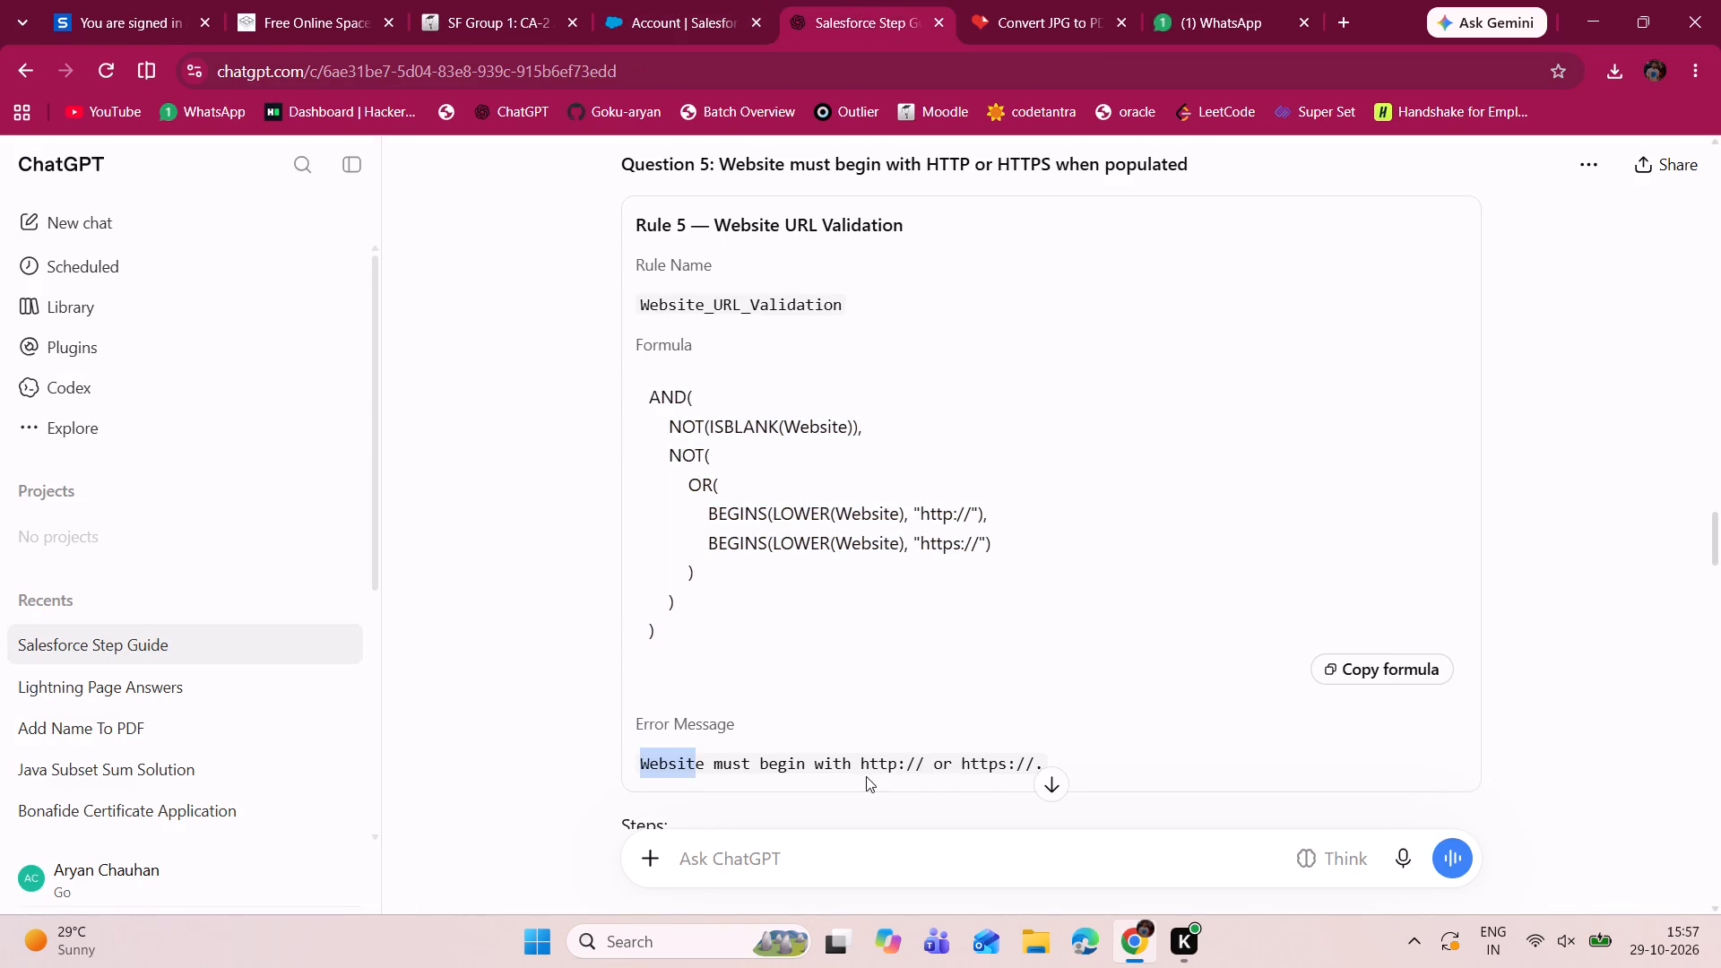
{"action": "left_click_drag", "start_coordinate": [866, 776], "coordinate": [1042, 764]}
{"action": "key", "text": "ctrl+c"}
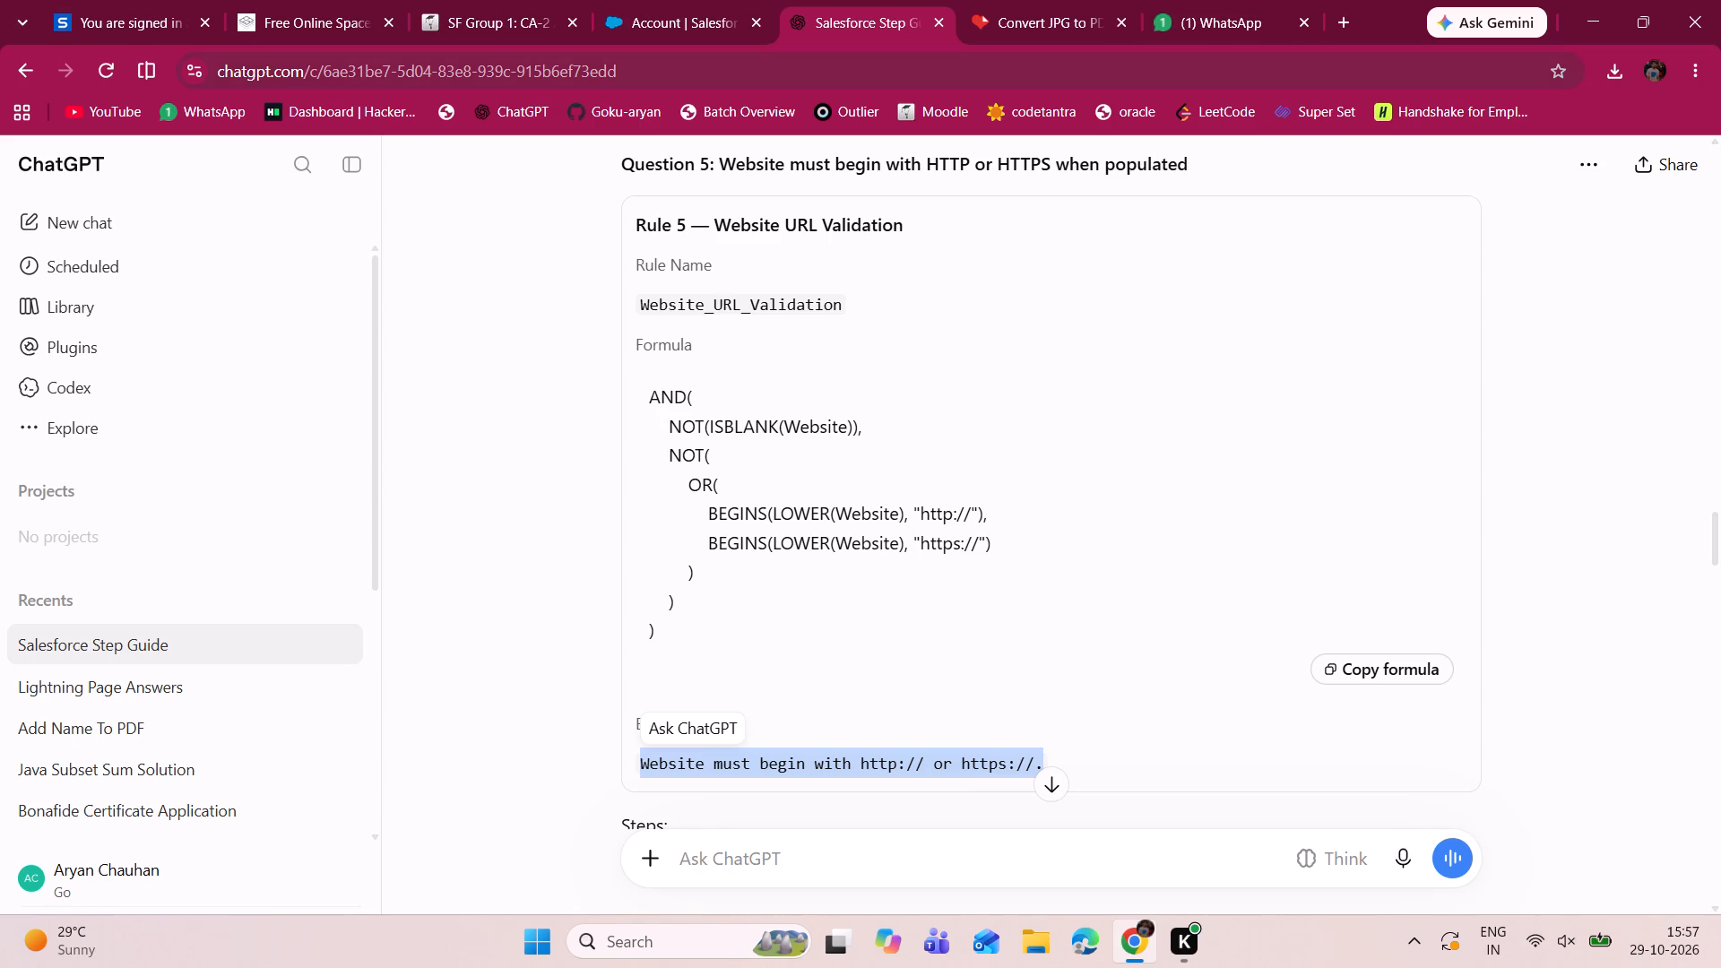
{"action": "left_click", "coordinate": [717, 0]}
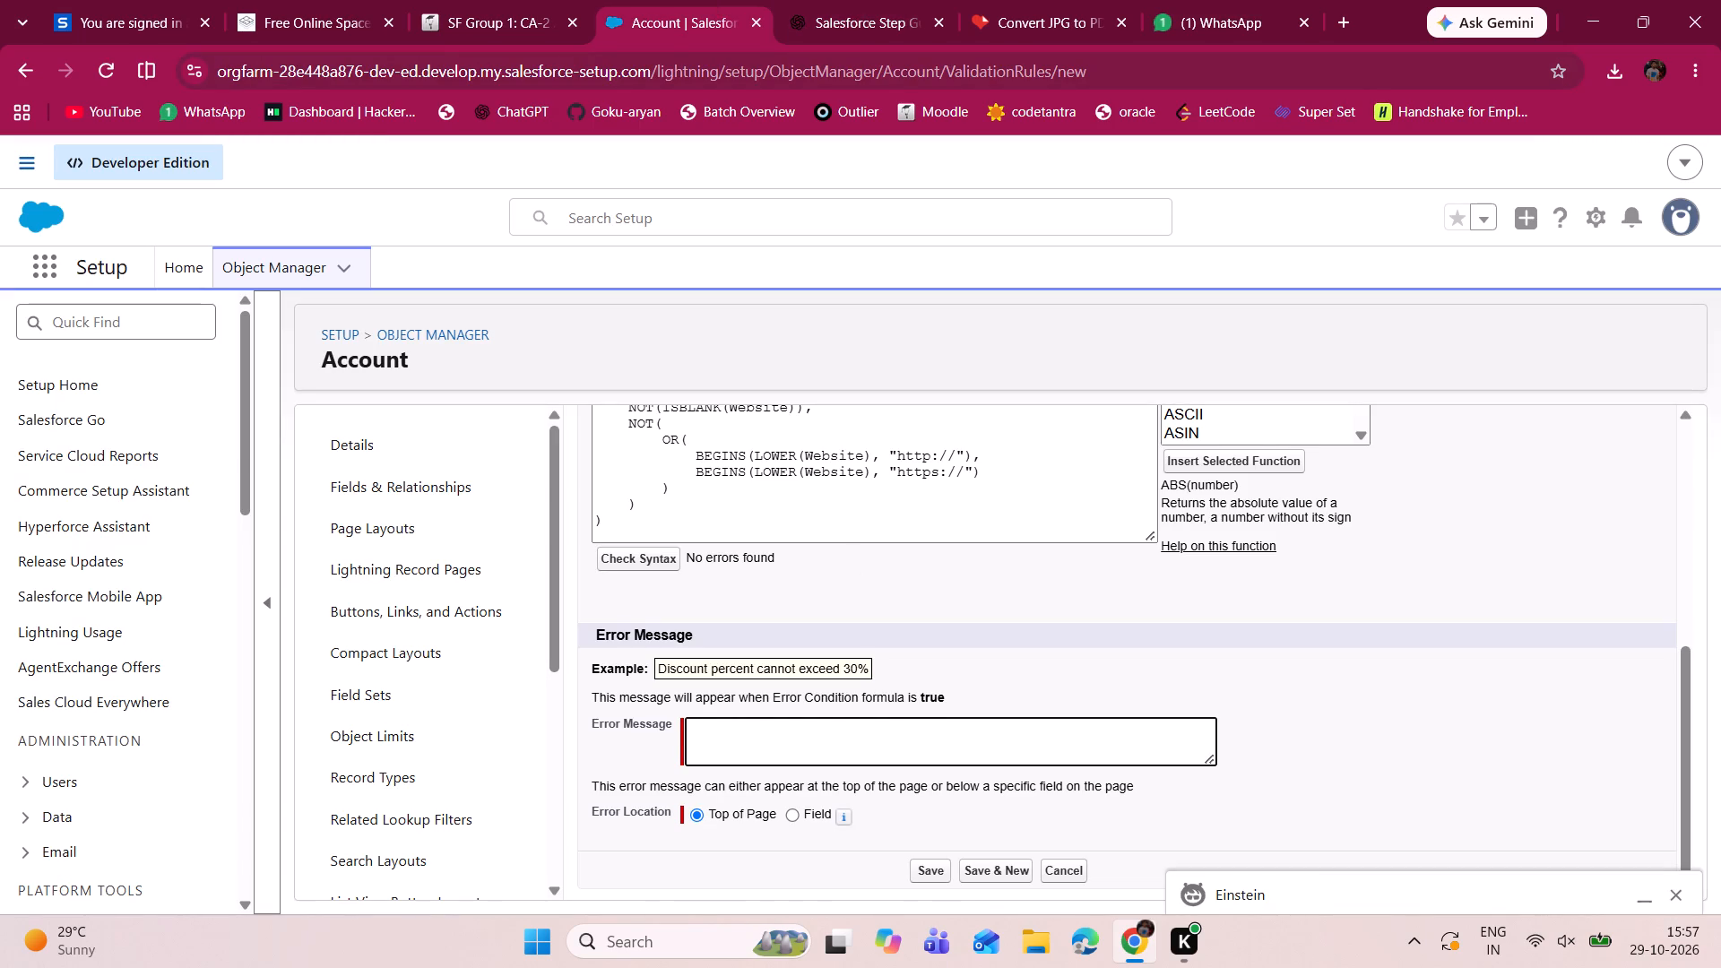
{"action": "key", "text": "ctrl+v"}
{"action": "left_click", "coordinate": [931, 881]}
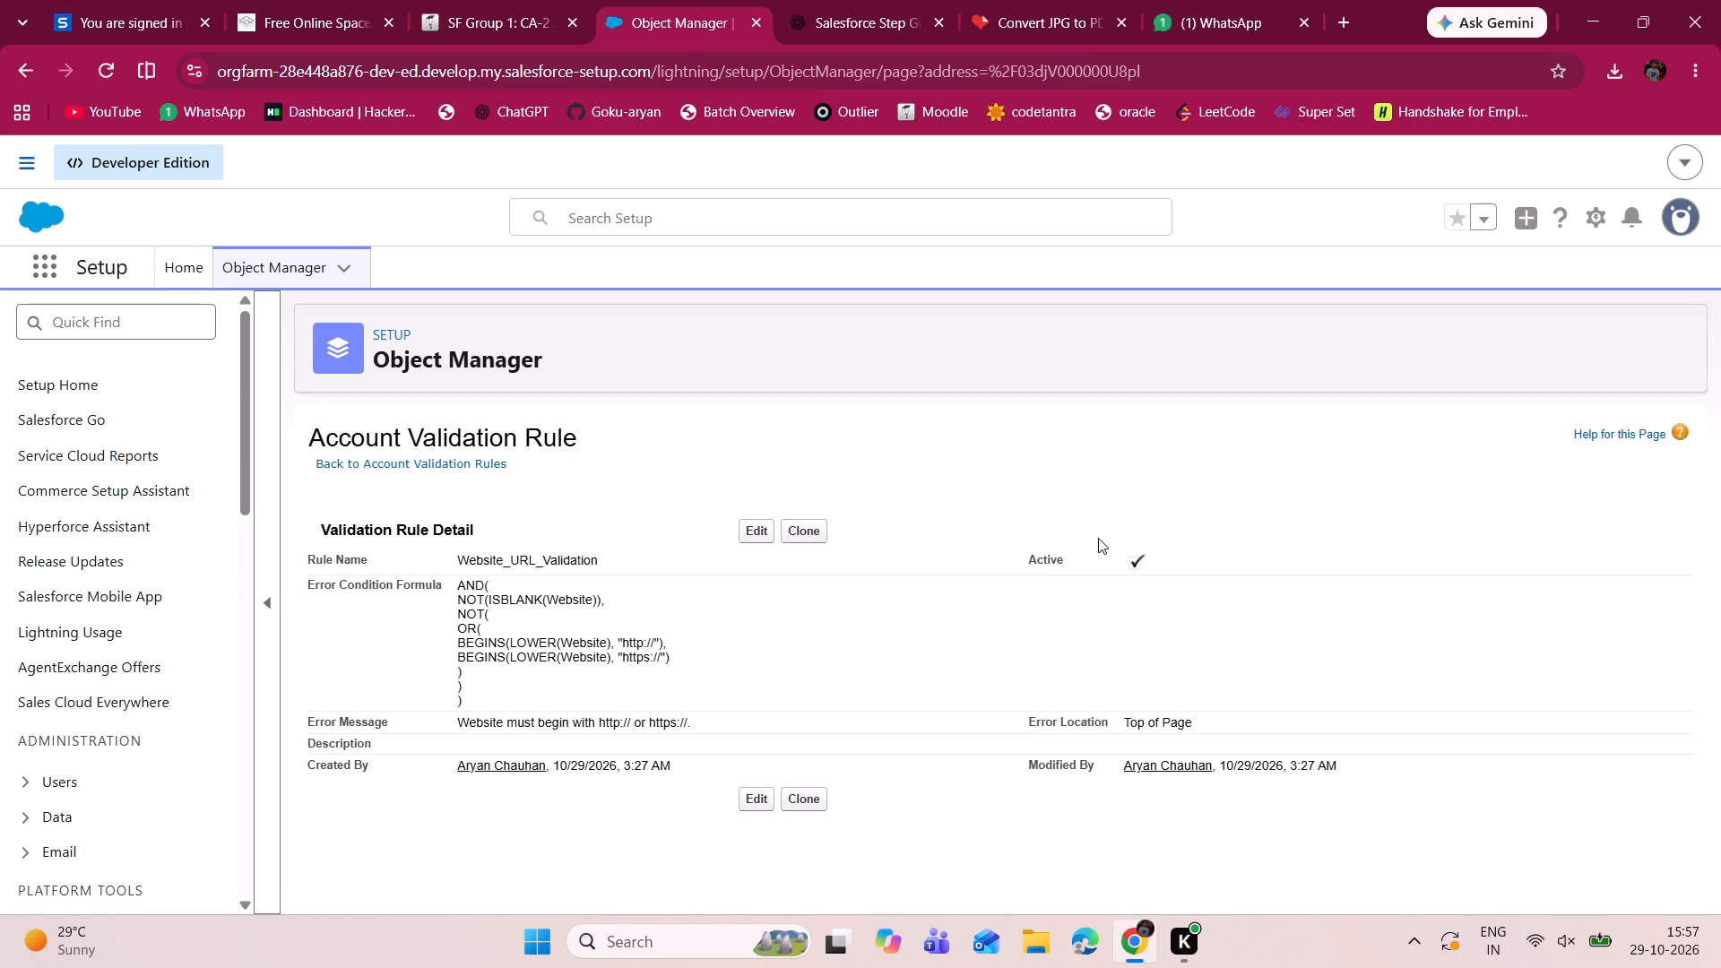
Capture a screenshot of the saved Website_URL_Validation rule's detail area, including the Object Manager header.
{"action": "key", "text": "Print"}
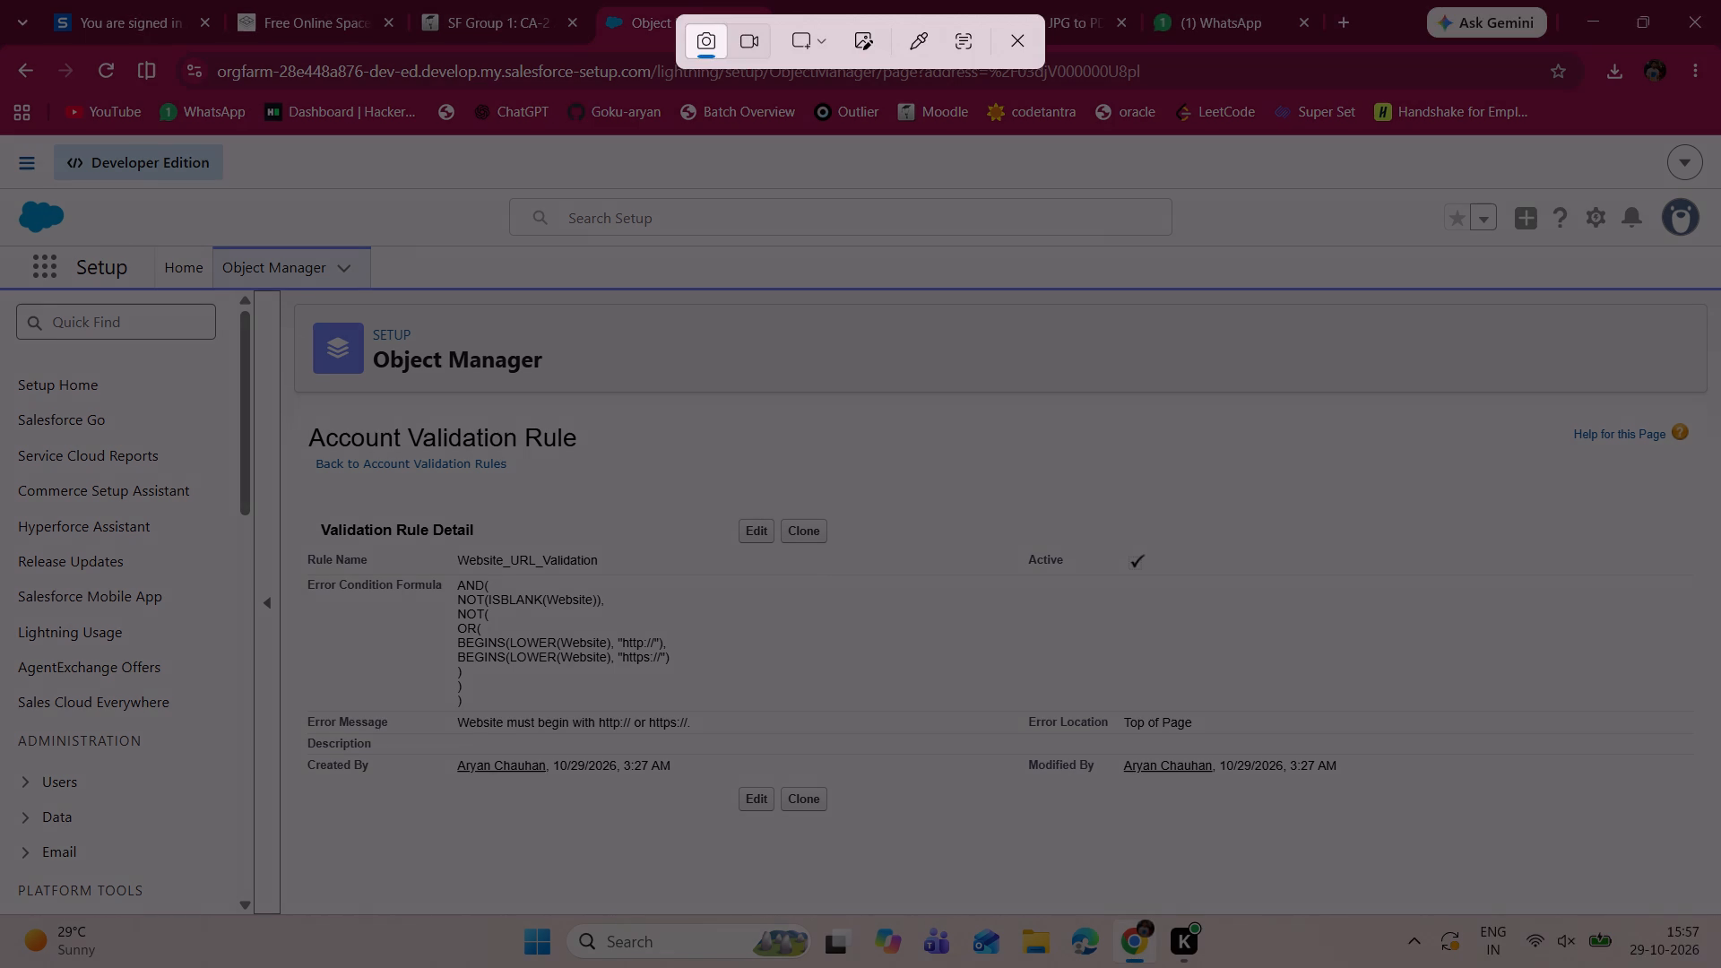
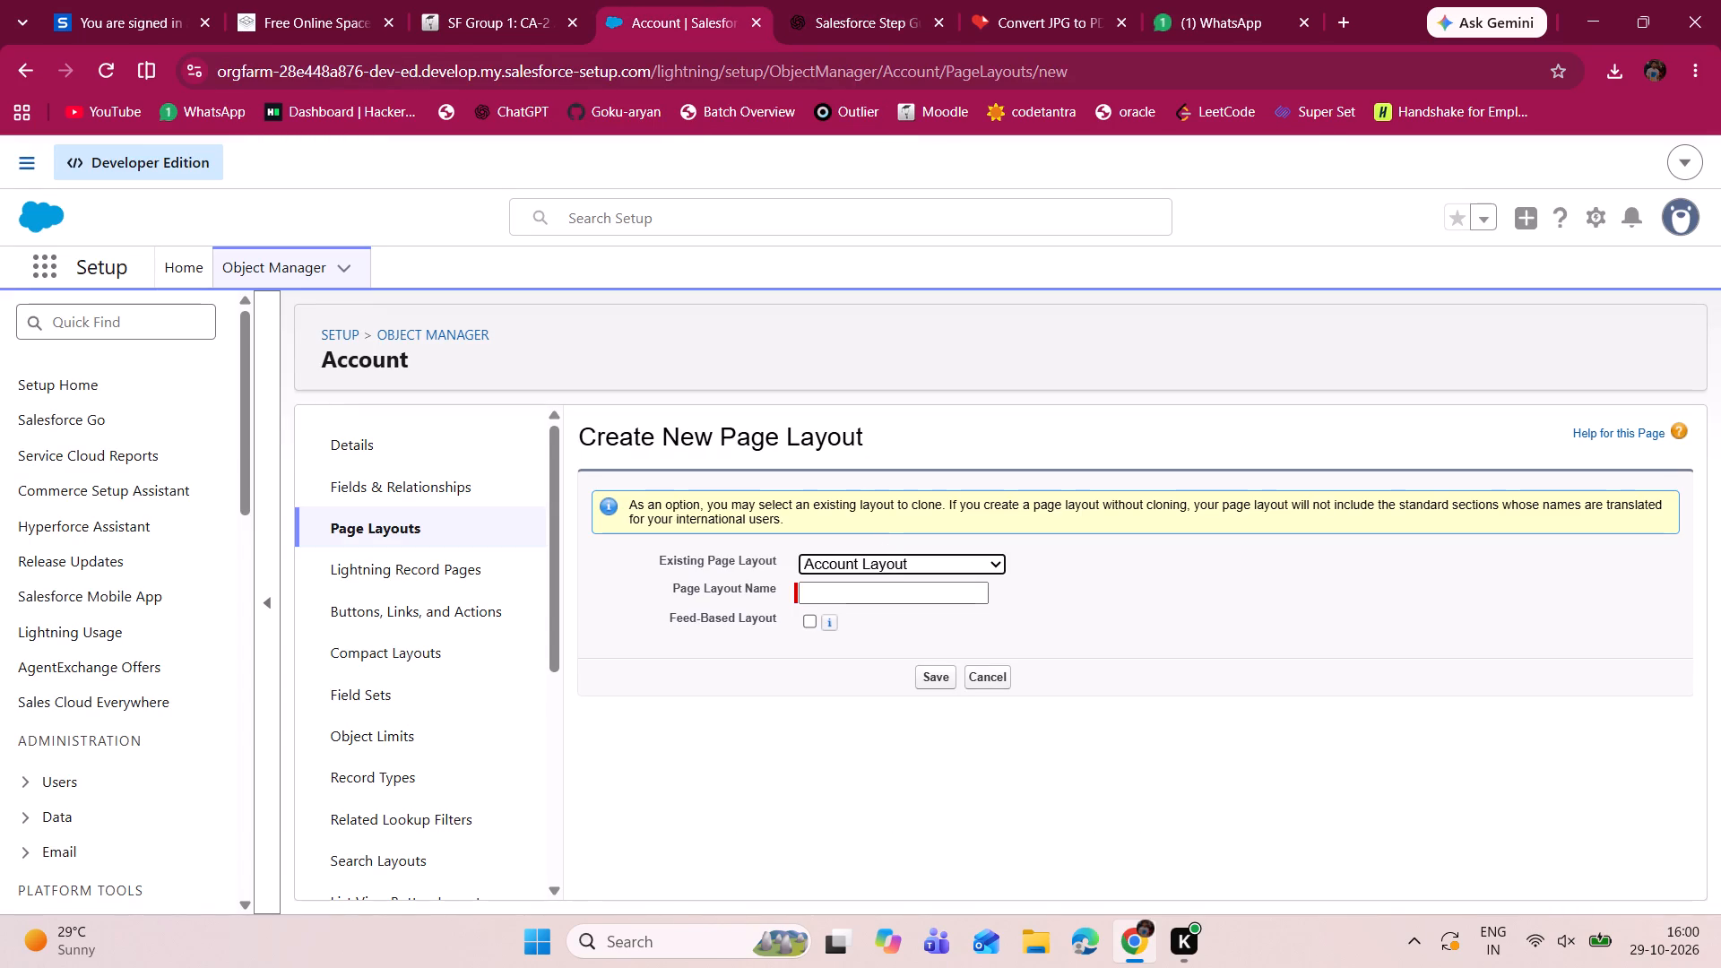
{"action": "left_click", "coordinate": [864, 601]}
{"action": "left_click", "coordinate": [829, 0]}
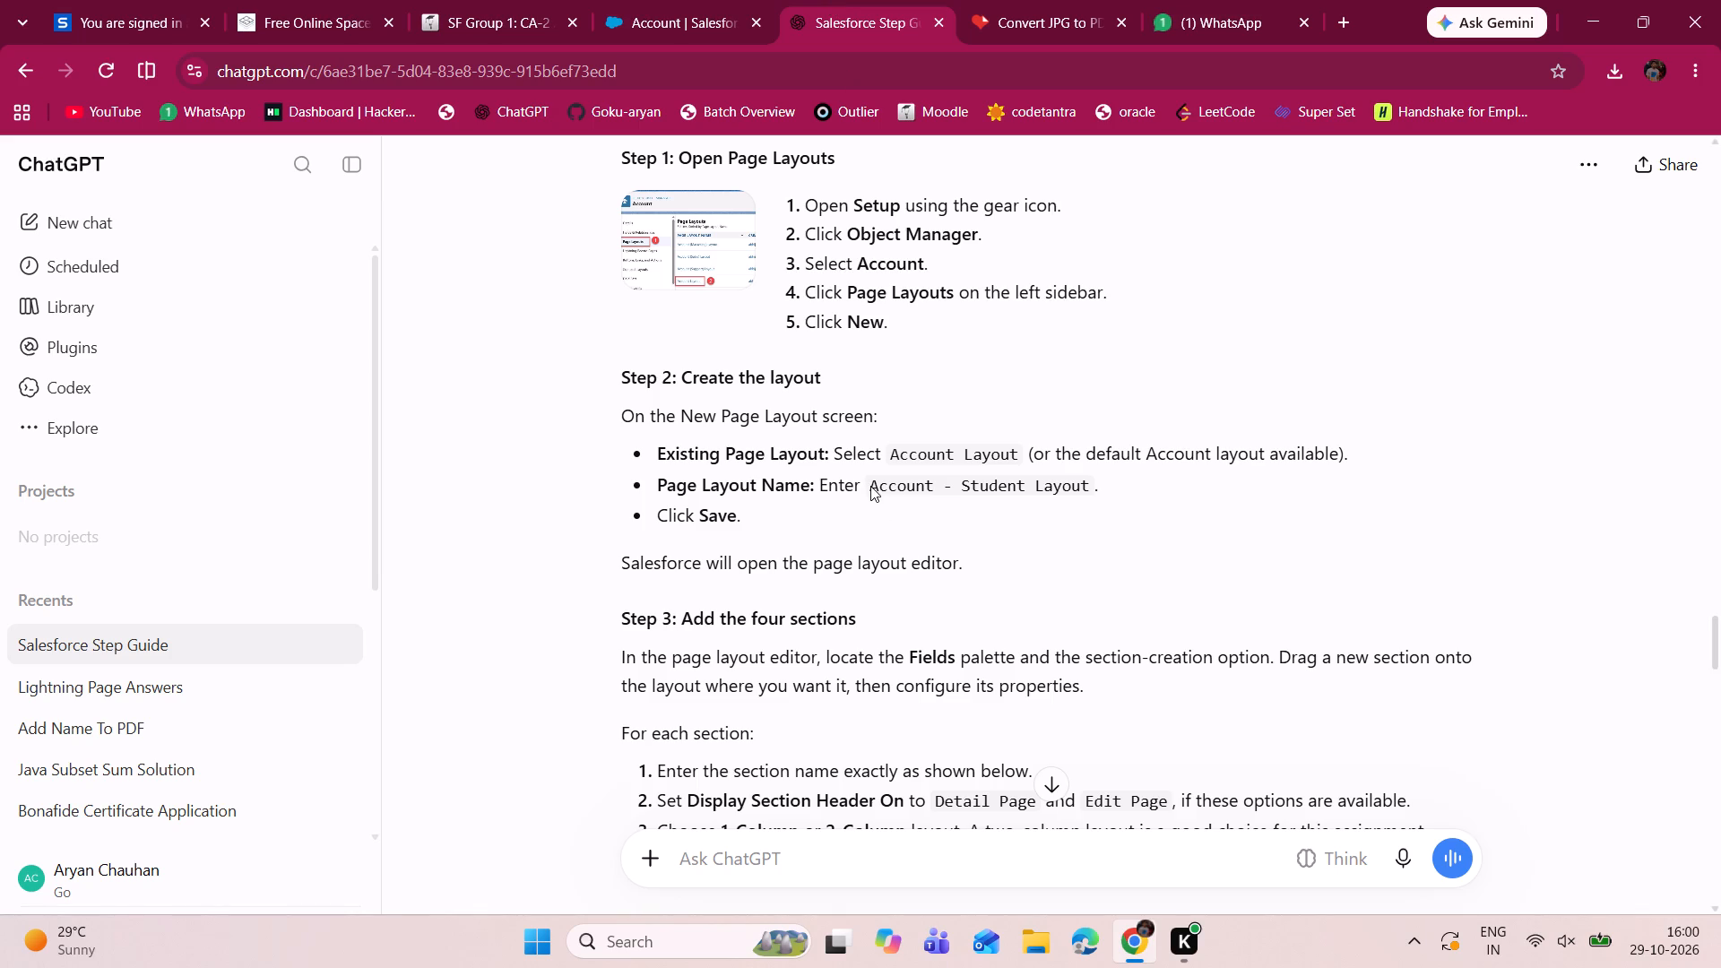
{"action": "left_click_drag", "start_coordinate": [870, 486], "coordinate": [1095, 493]}
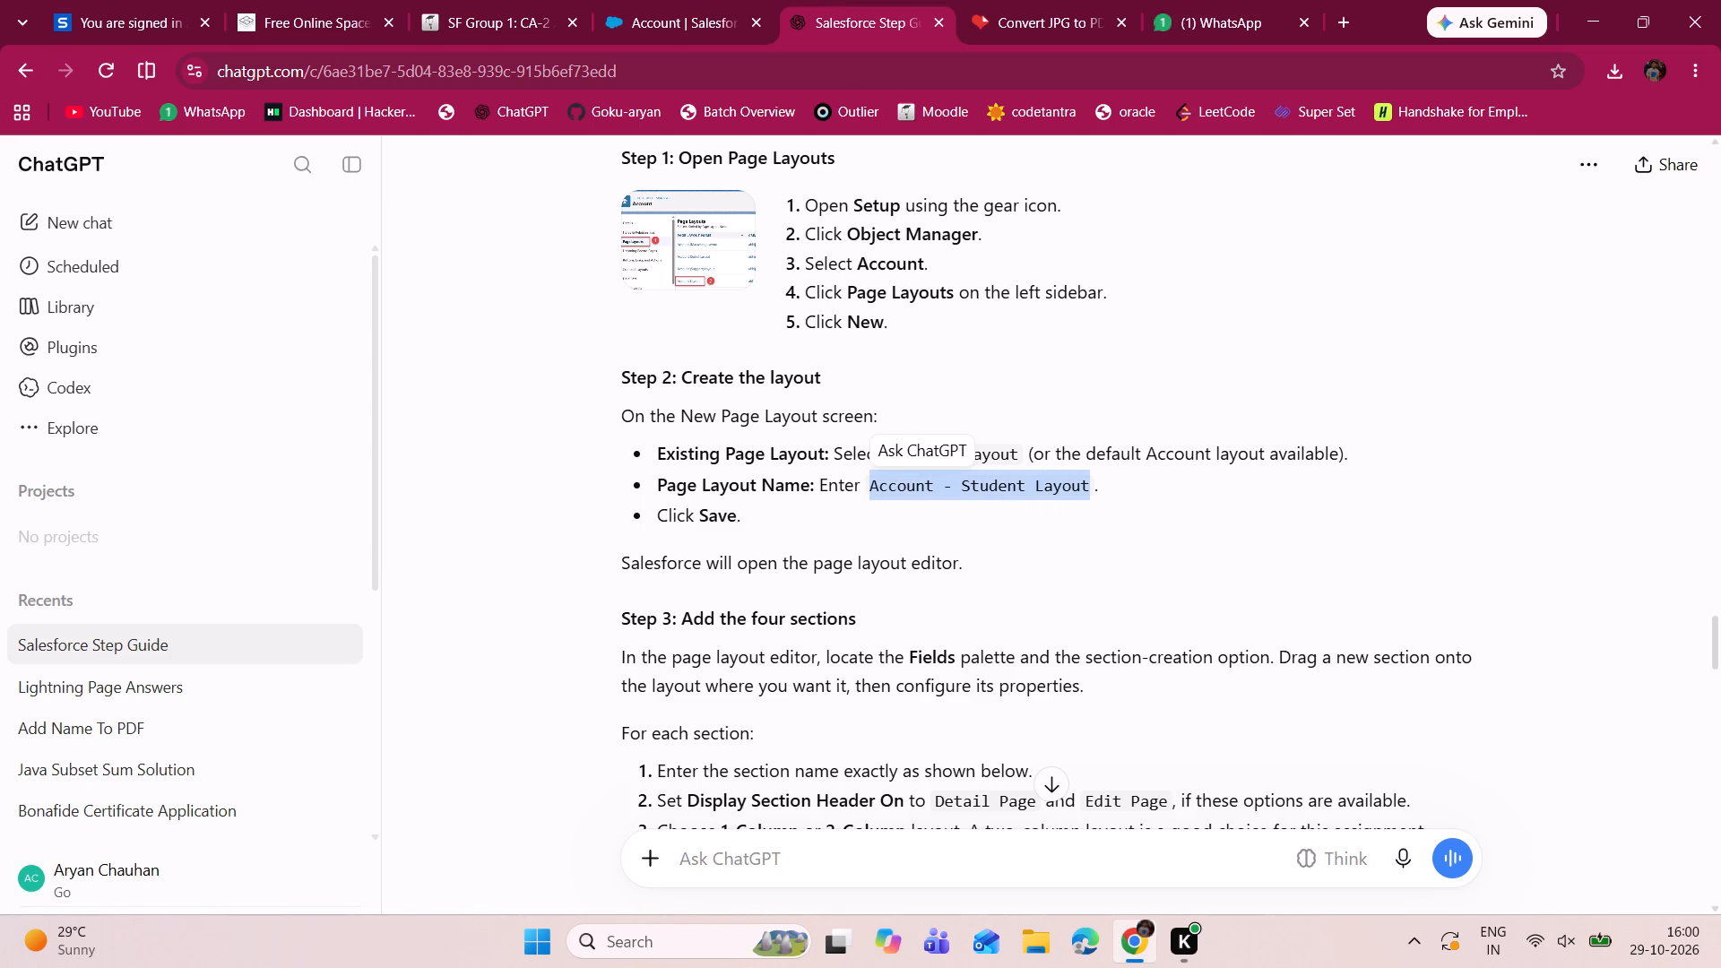
{"action": "key", "text": "ctrl+c"}
{"action": "left_click", "coordinate": [749, 0]}
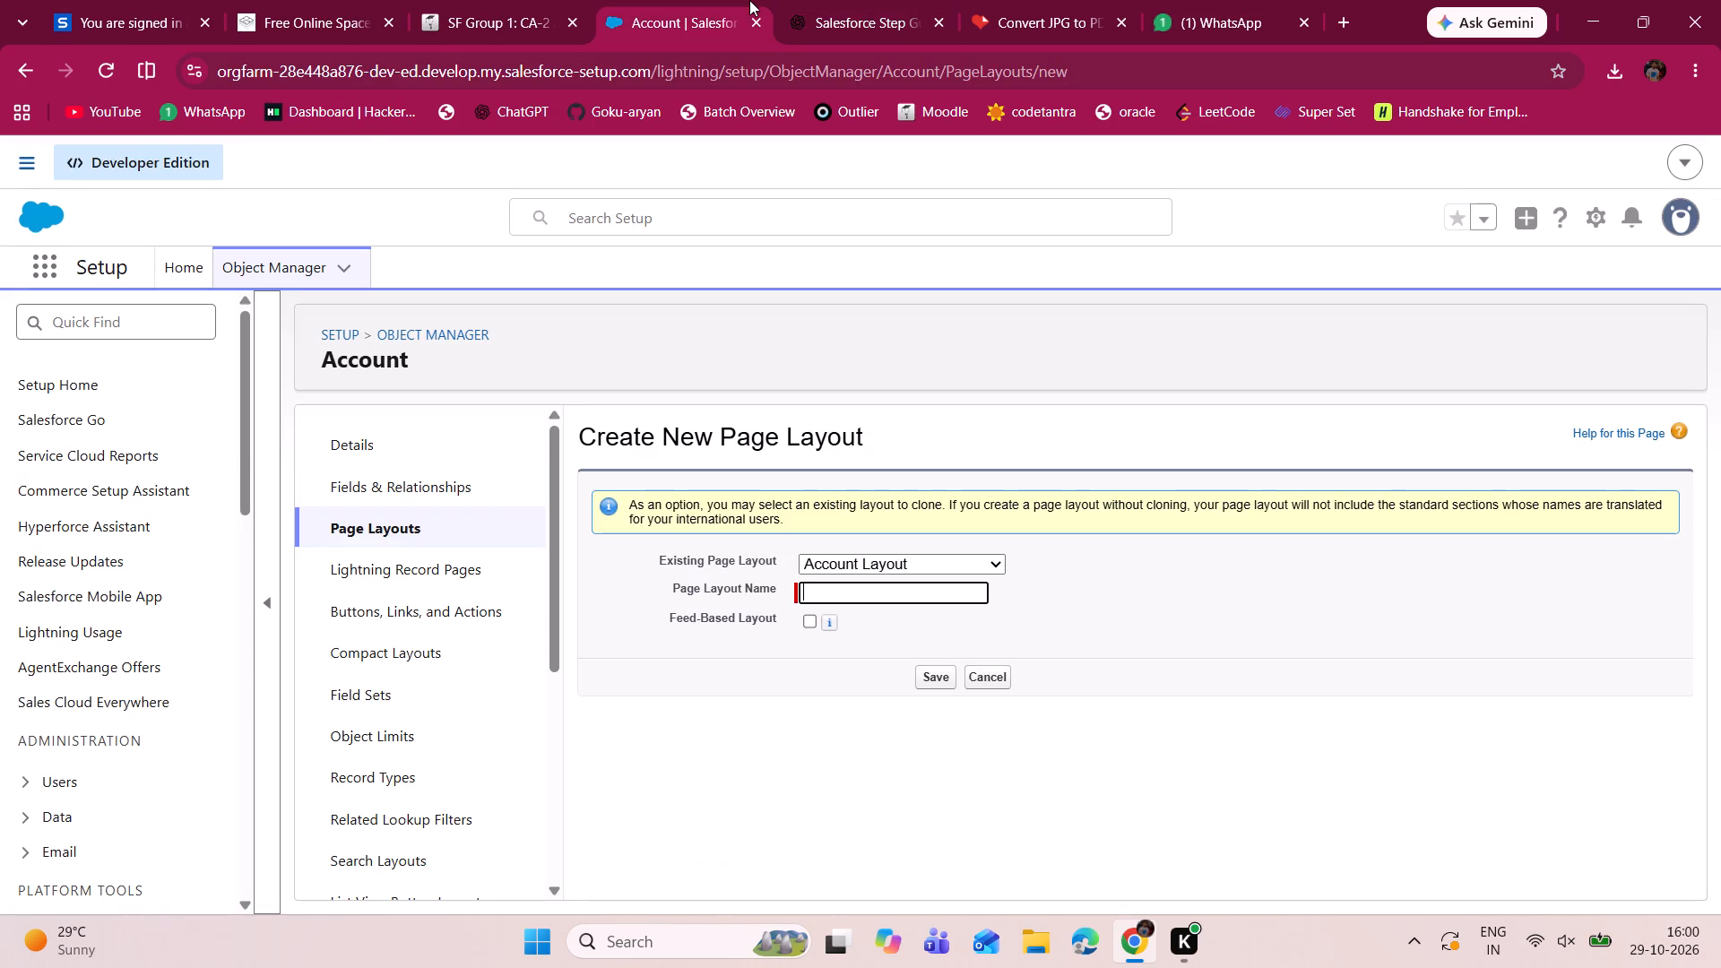
{"action": "key", "text": "ctrl+v"}
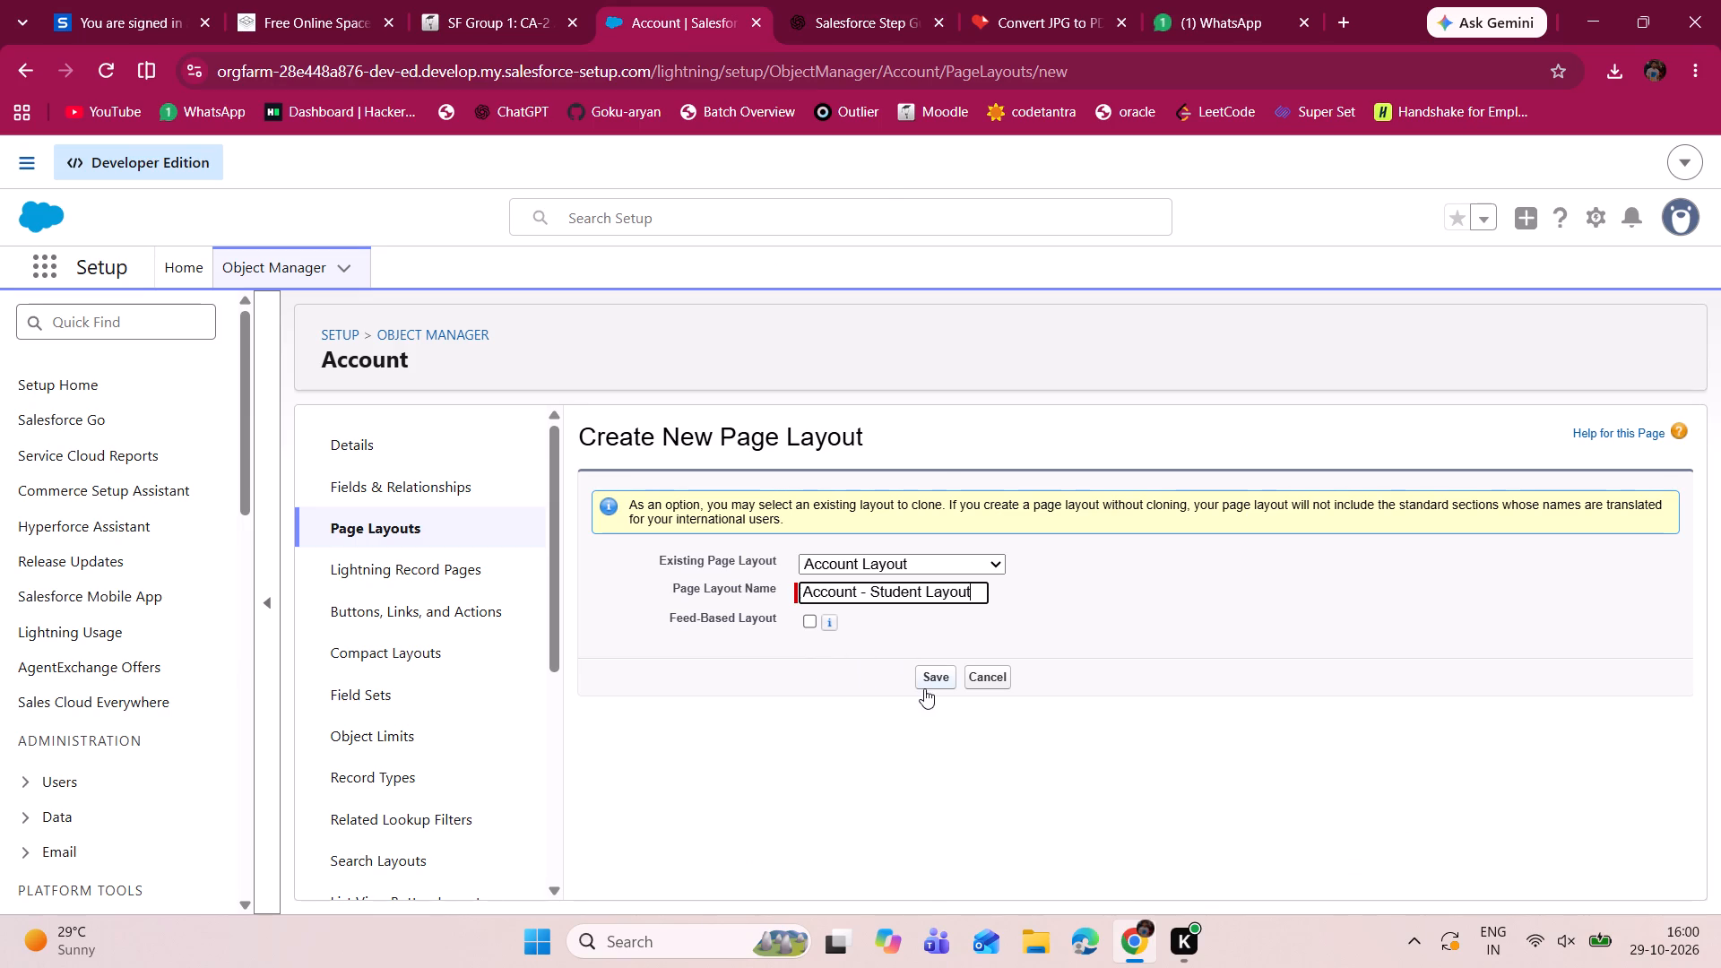
{"action": "left_click", "coordinate": [841, 64]}
{"action": "left_click", "coordinate": [841, 64]}
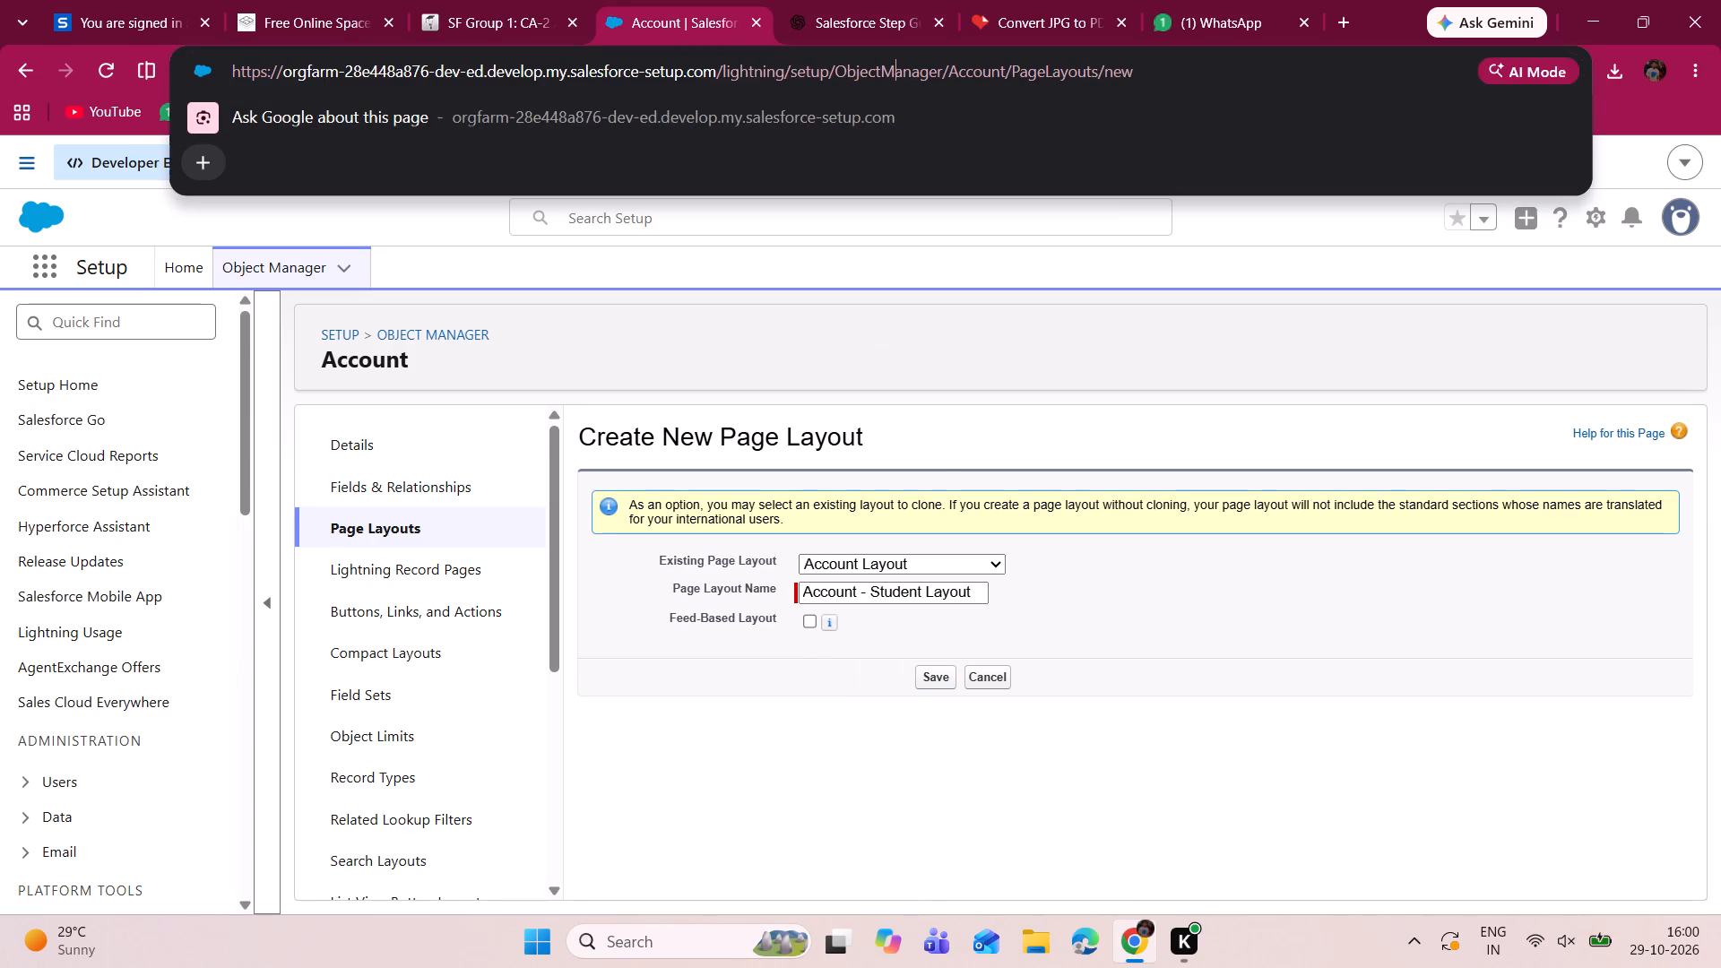
Check Step 2 of the ChatGPT guide, and save the new "Account - Student Layout" page layout.
{"action": "left_click", "coordinate": [1252, 245]}
{"action": "left_click", "coordinate": [791, 0]}
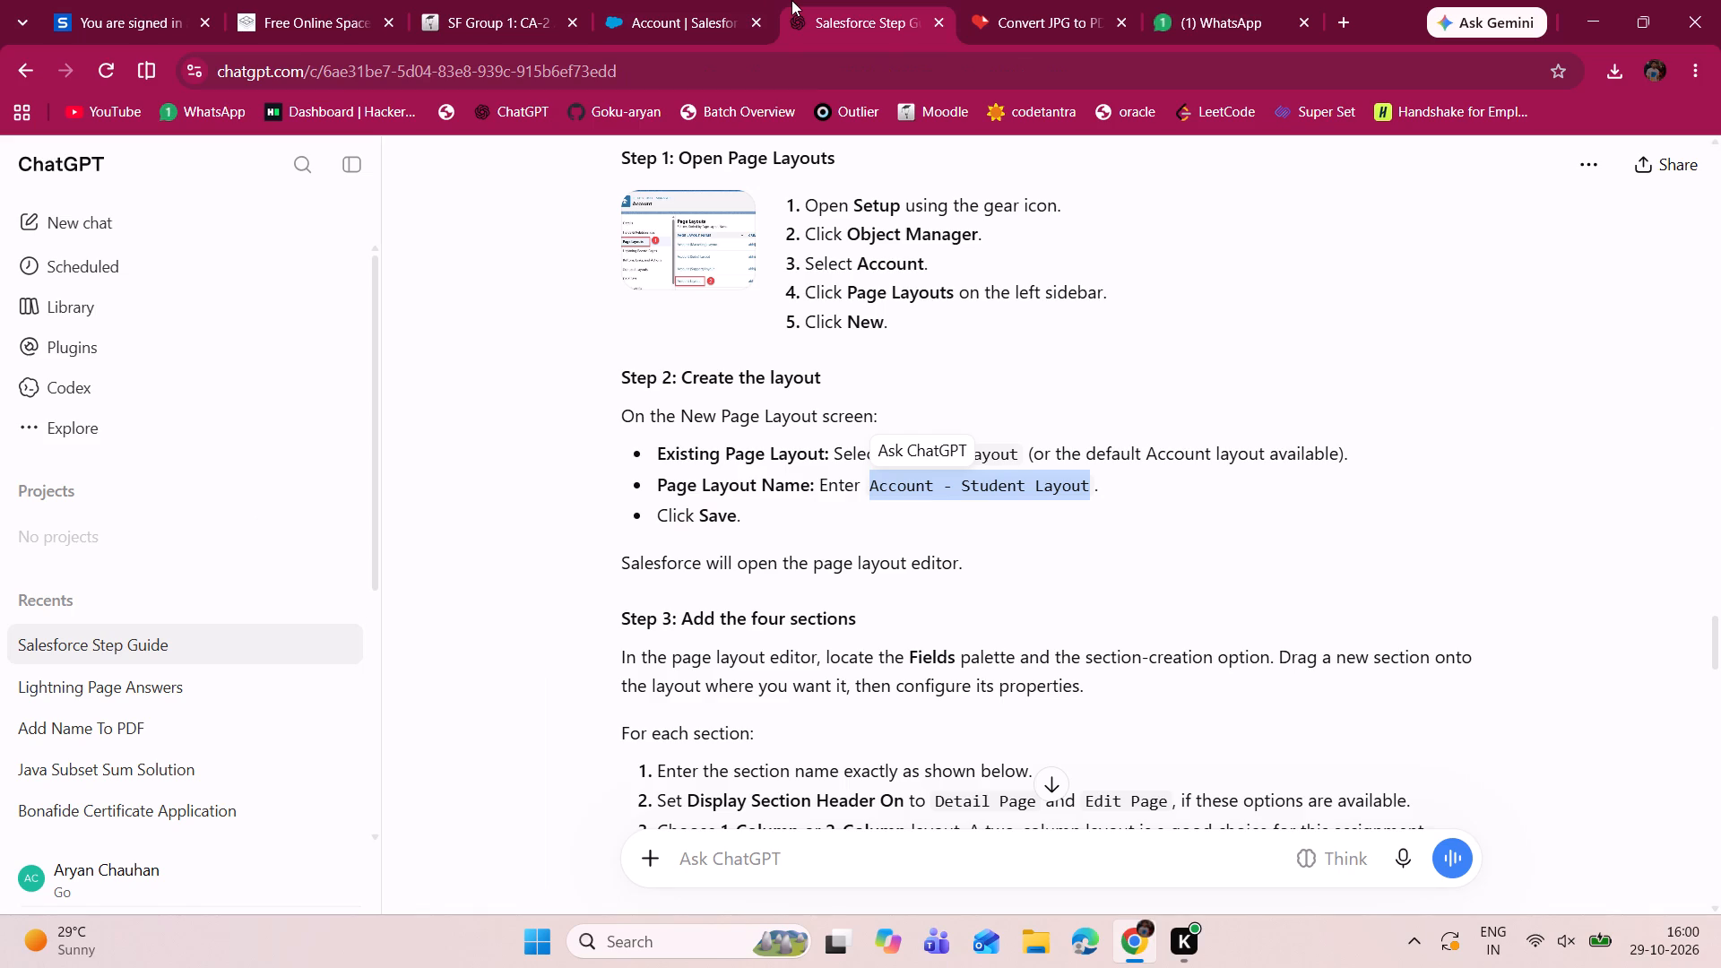
{"action": "scroll", "coordinate": [906, 537], "scroll_direction": "down", "scroll_amount": 1}
{"action": "left_click", "coordinate": [1010, 486]}
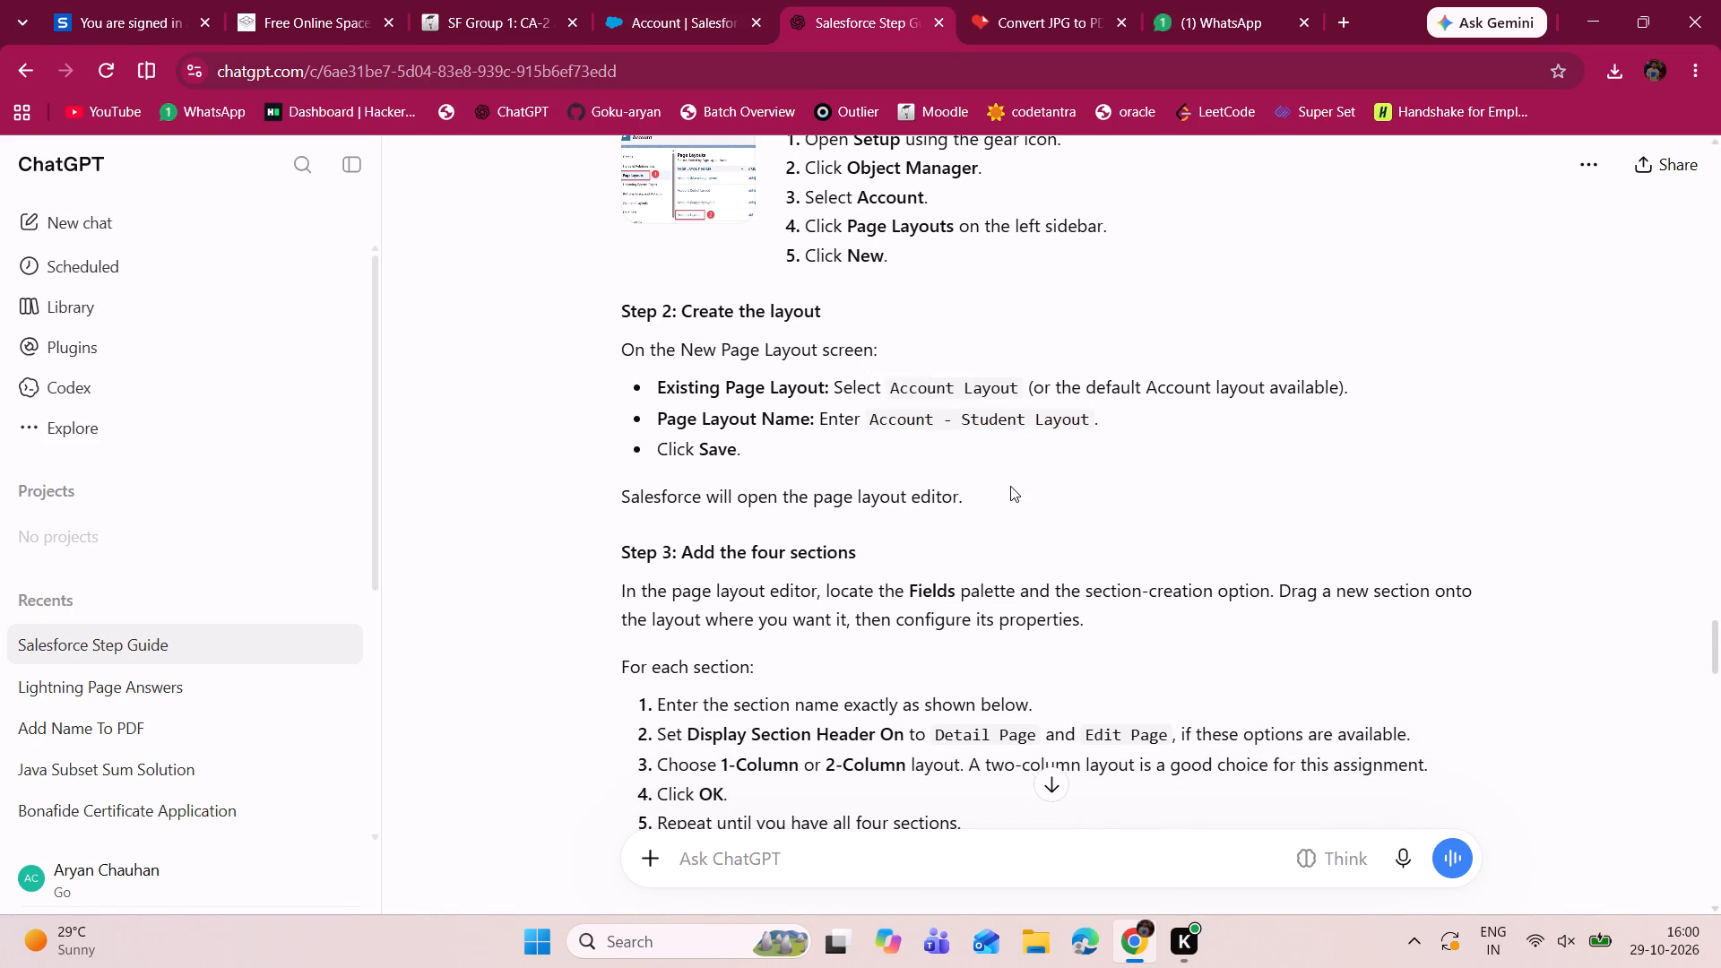
{"action": "left_click", "coordinate": [744, 0]}
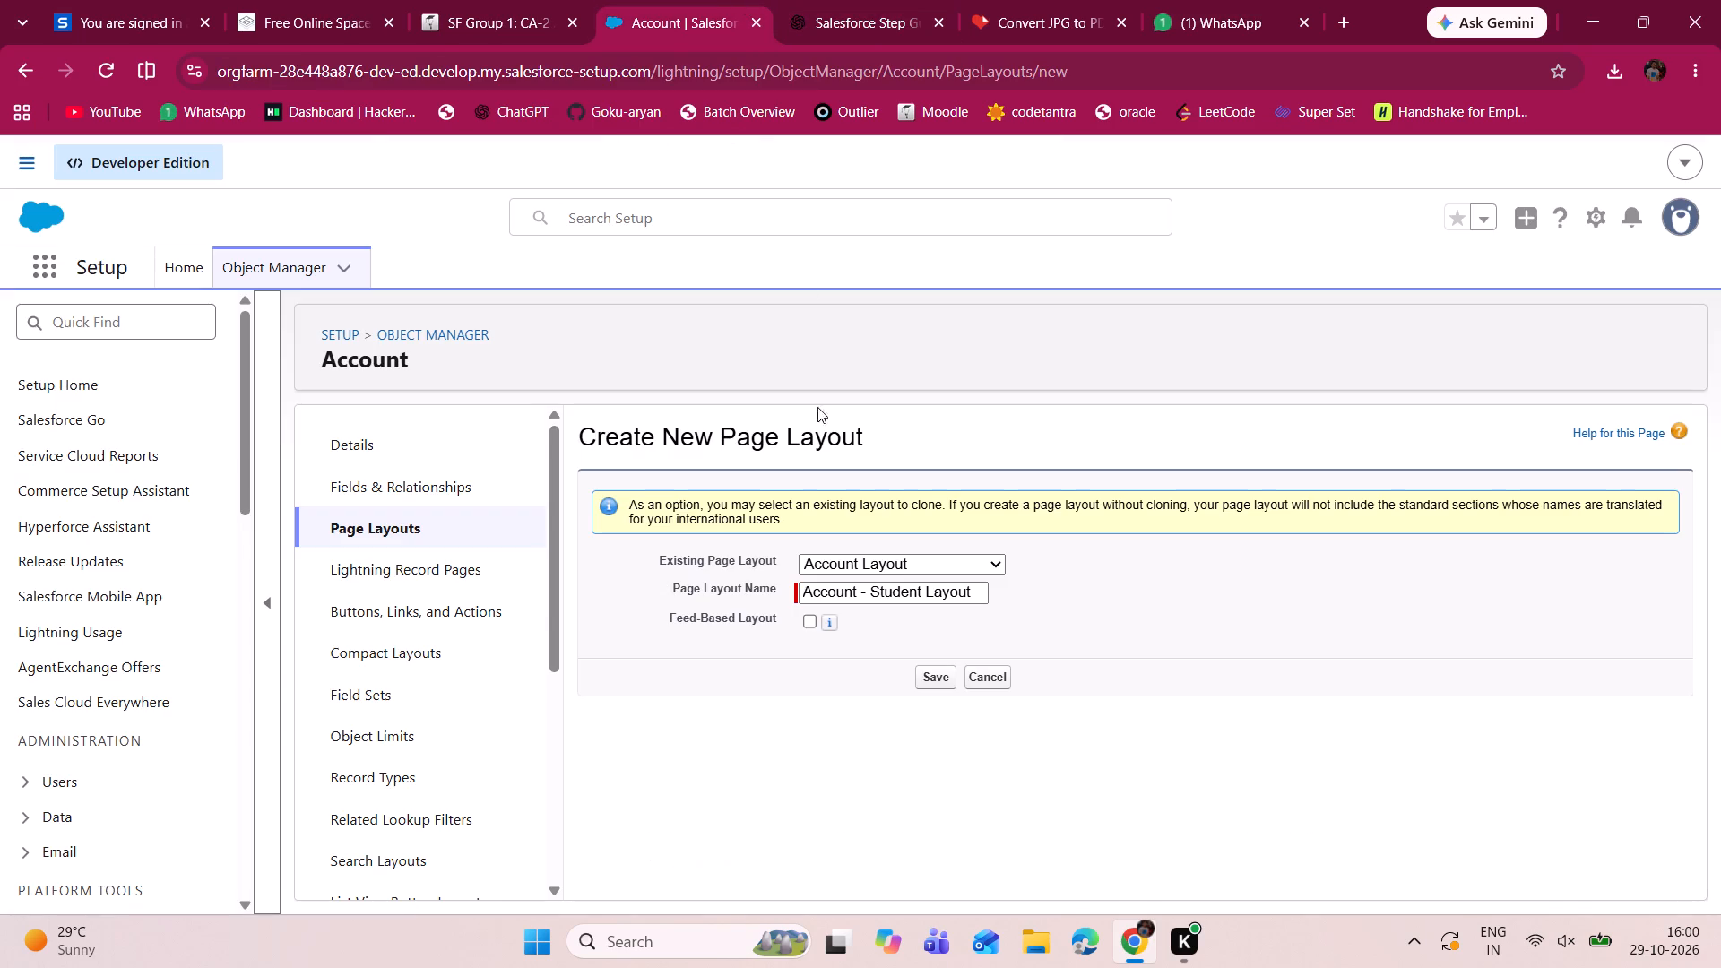
{"action": "left_click", "coordinate": [931, 679]}
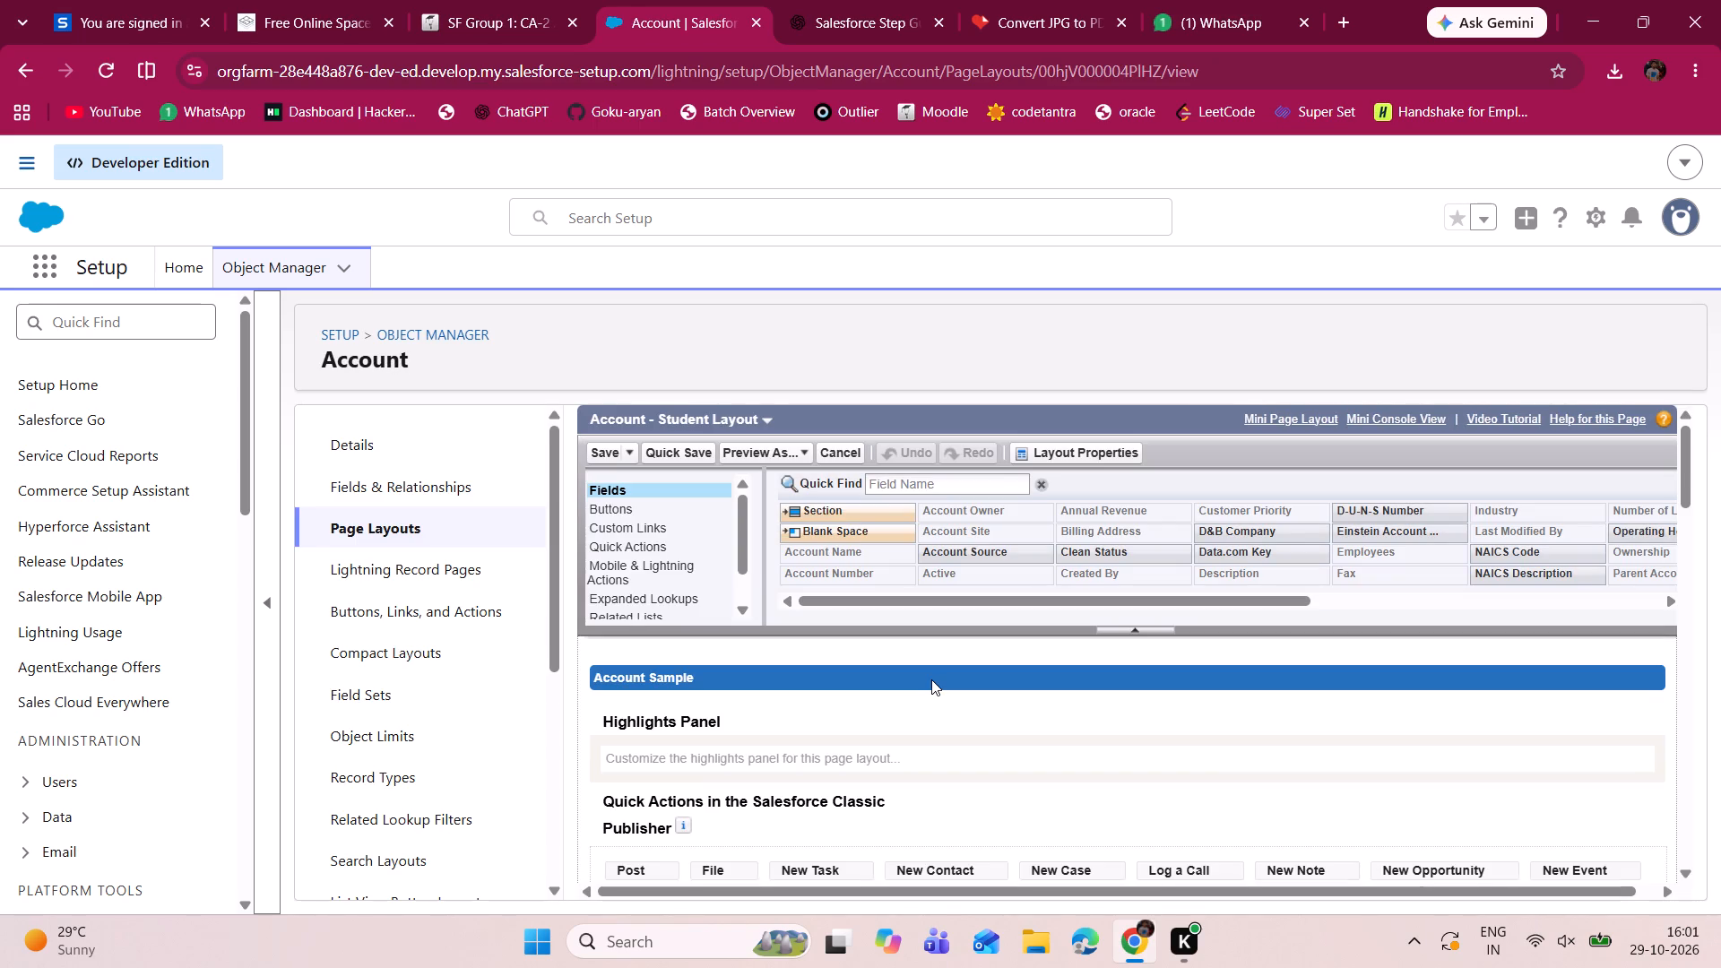
Read Step 3 of the ChatGPT guide on adding the four sections, down to the start of Step 4.
{"action": "left_click", "coordinate": [843, 0]}
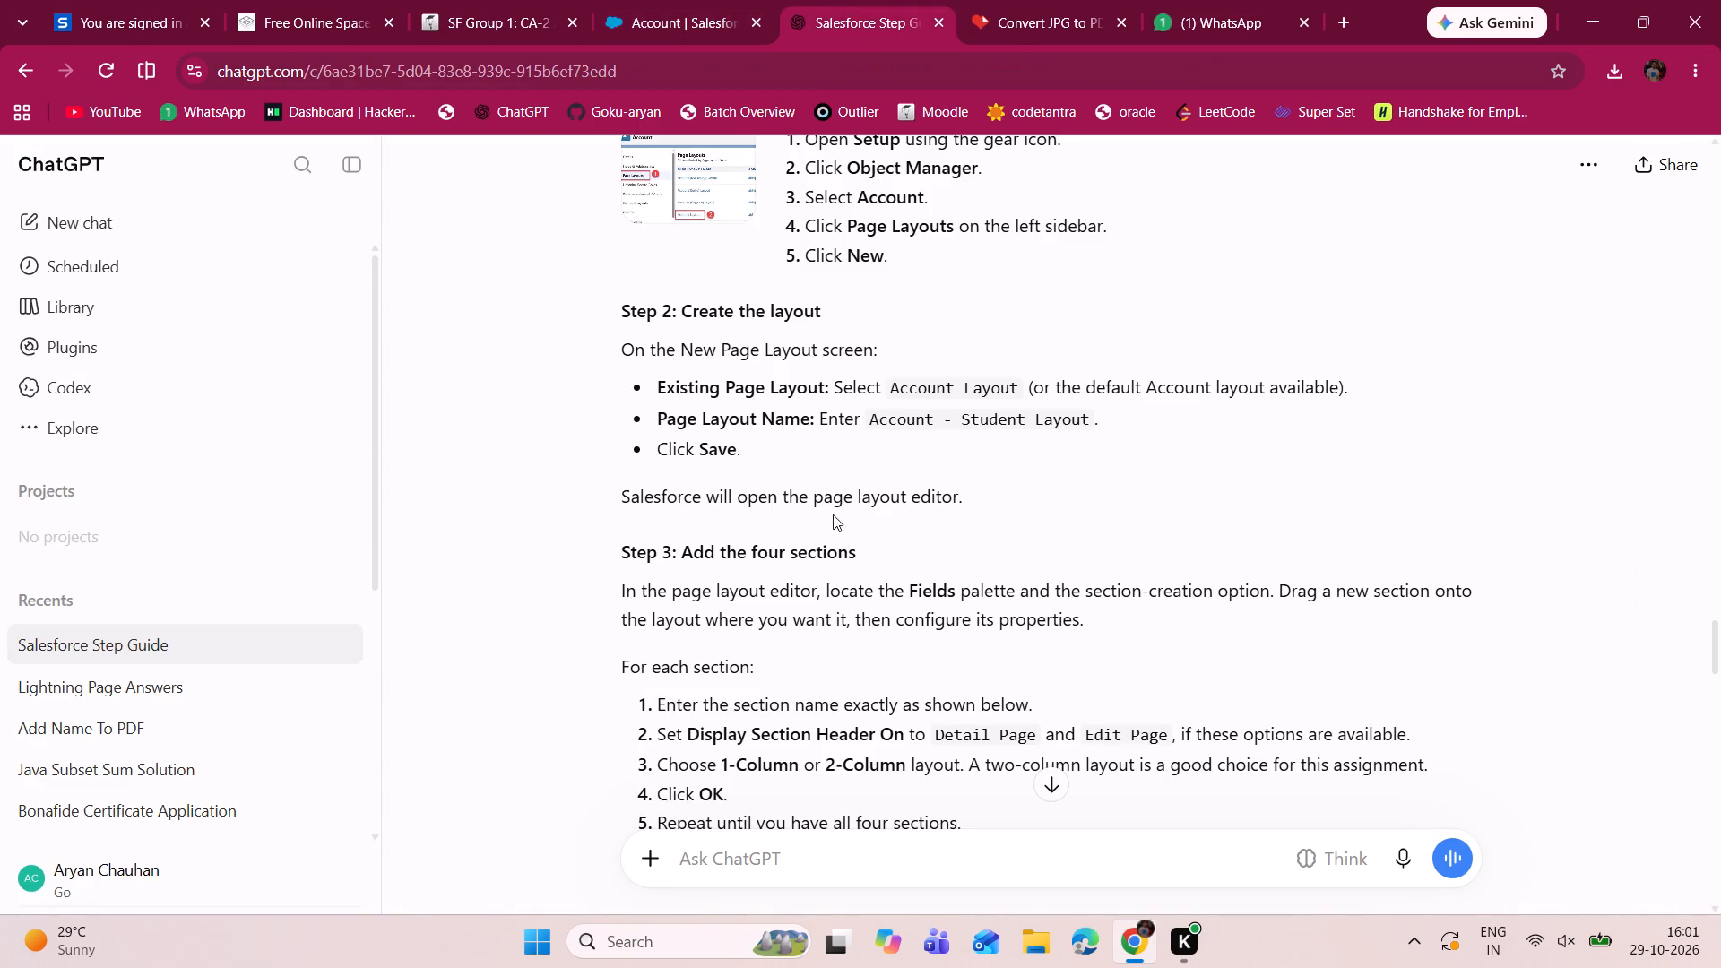
{"action": "scroll", "coordinate": [909, 594], "scroll_direction": "down", "scroll_amount": 2}
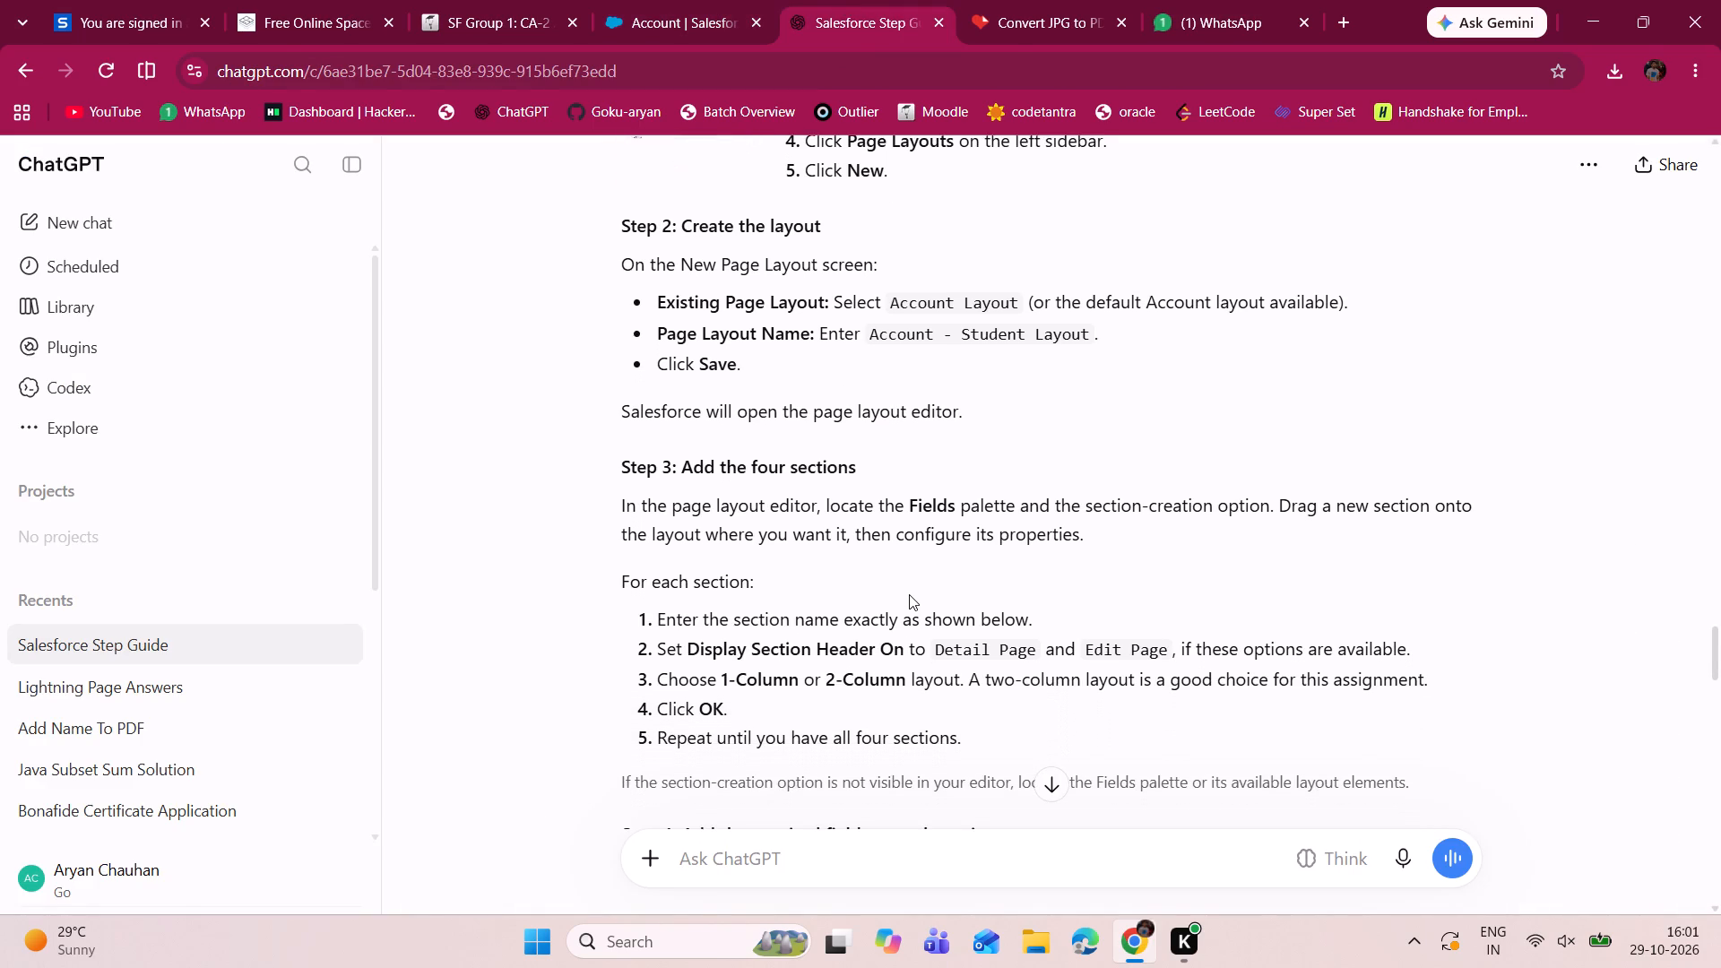
{"action": "scroll", "coordinate": [909, 594], "scroll_direction": "down", "scroll_amount": 3}
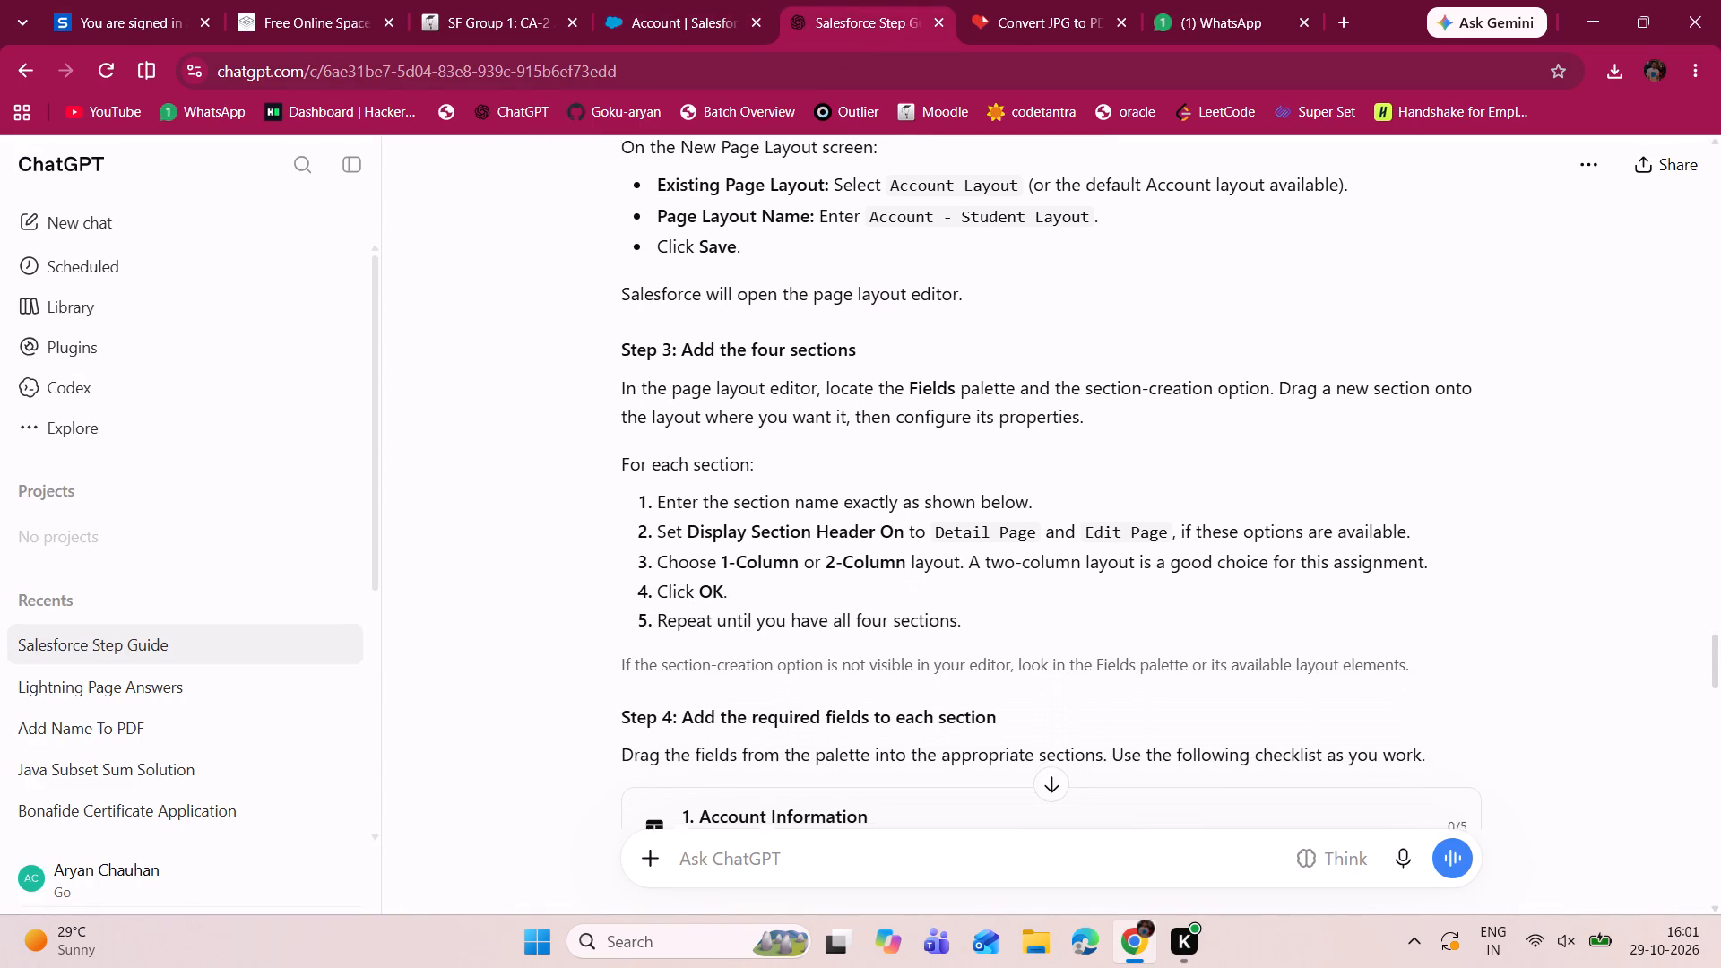
{"action": "scroll", "coordinate": [909, 594], "scroll_direction": "down", "scroll_amount": 1}
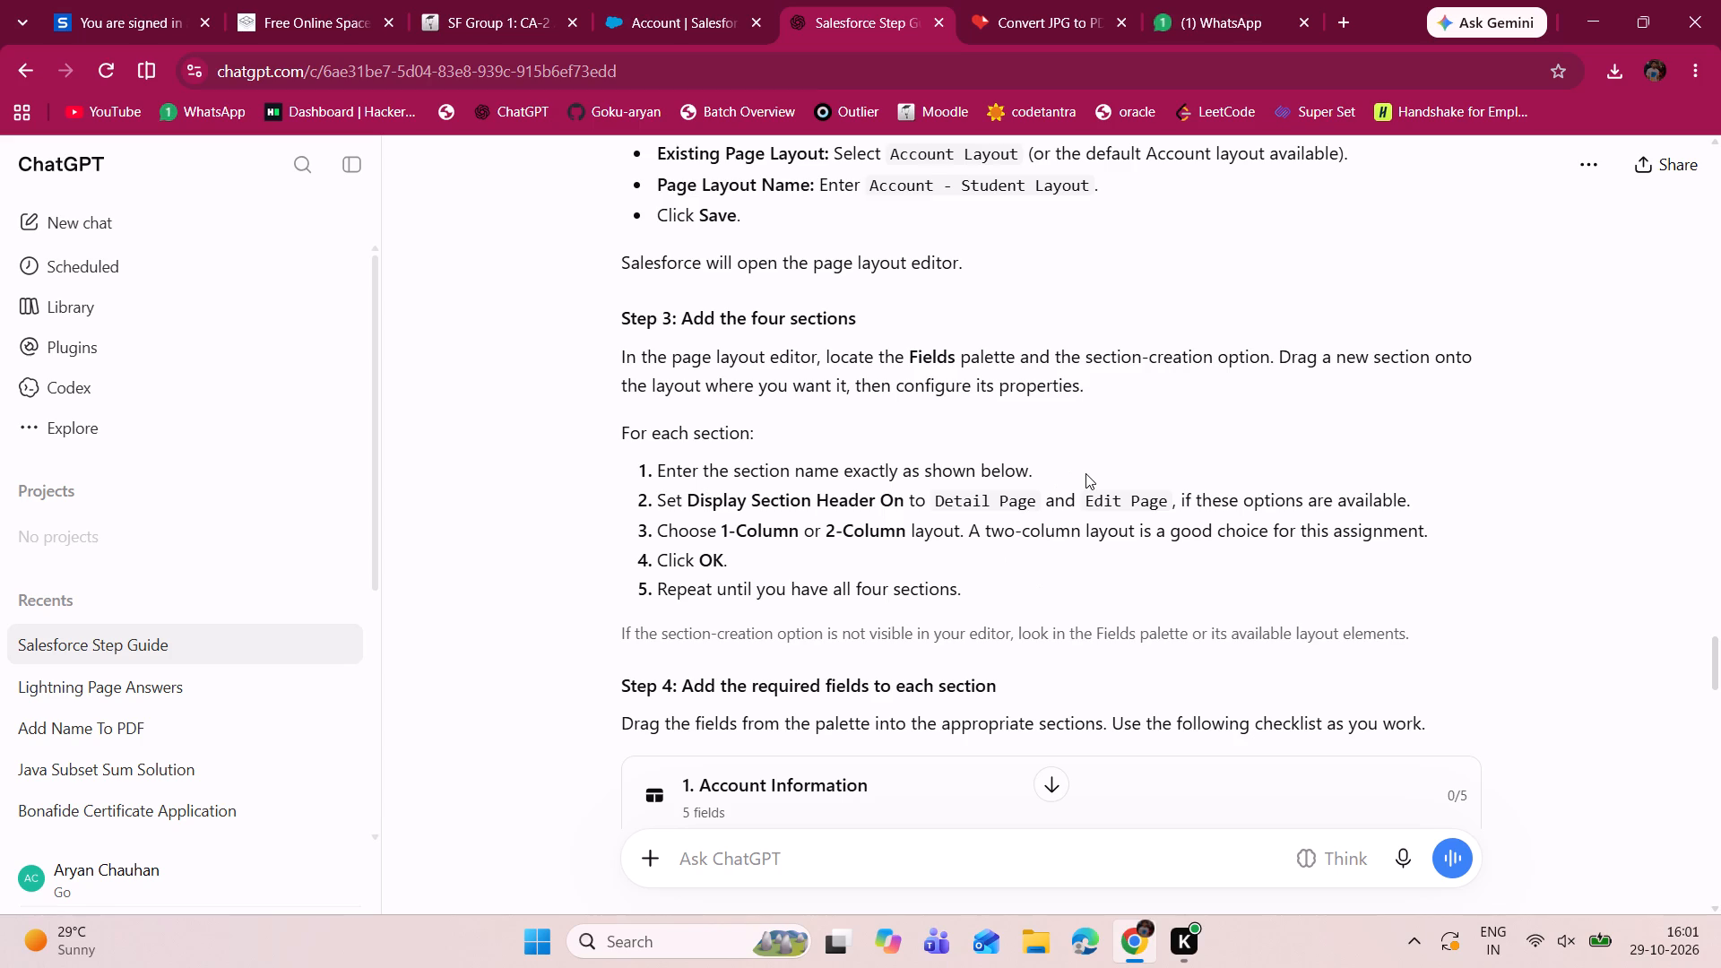
{"action": "left_click", "coordinate": [684, 0]}
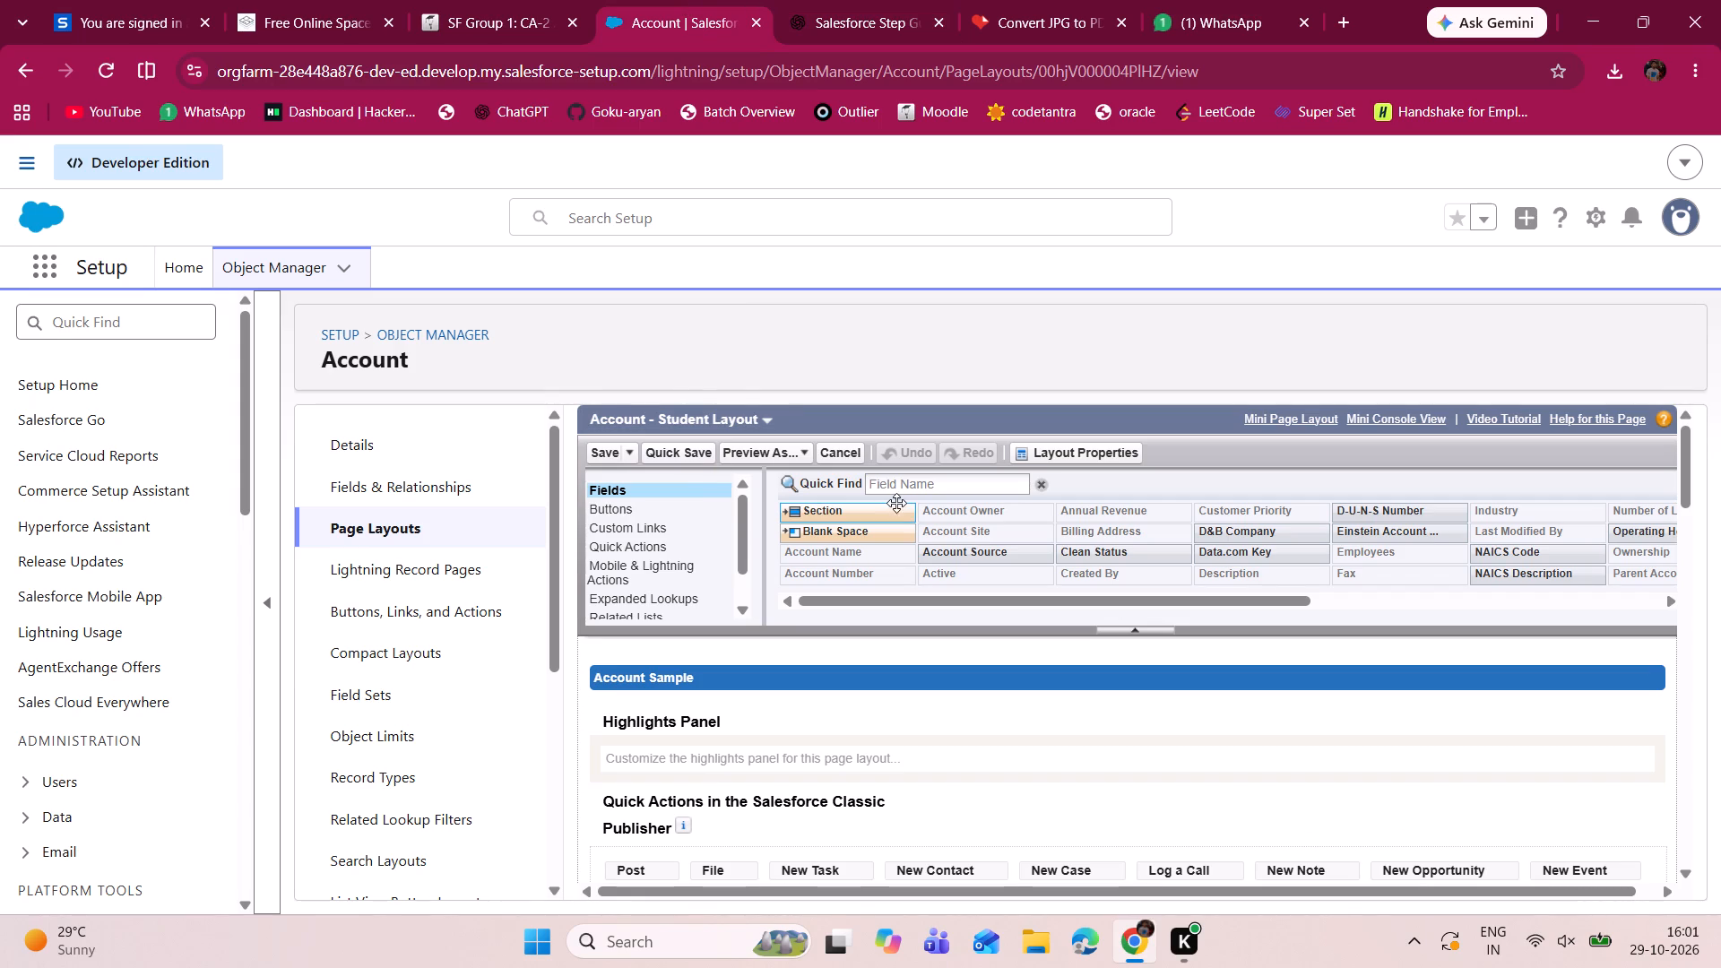
{"action": "scroll", "coordinate": [911, 324], "scroll_direction": "down", "scroll_amount": 1}
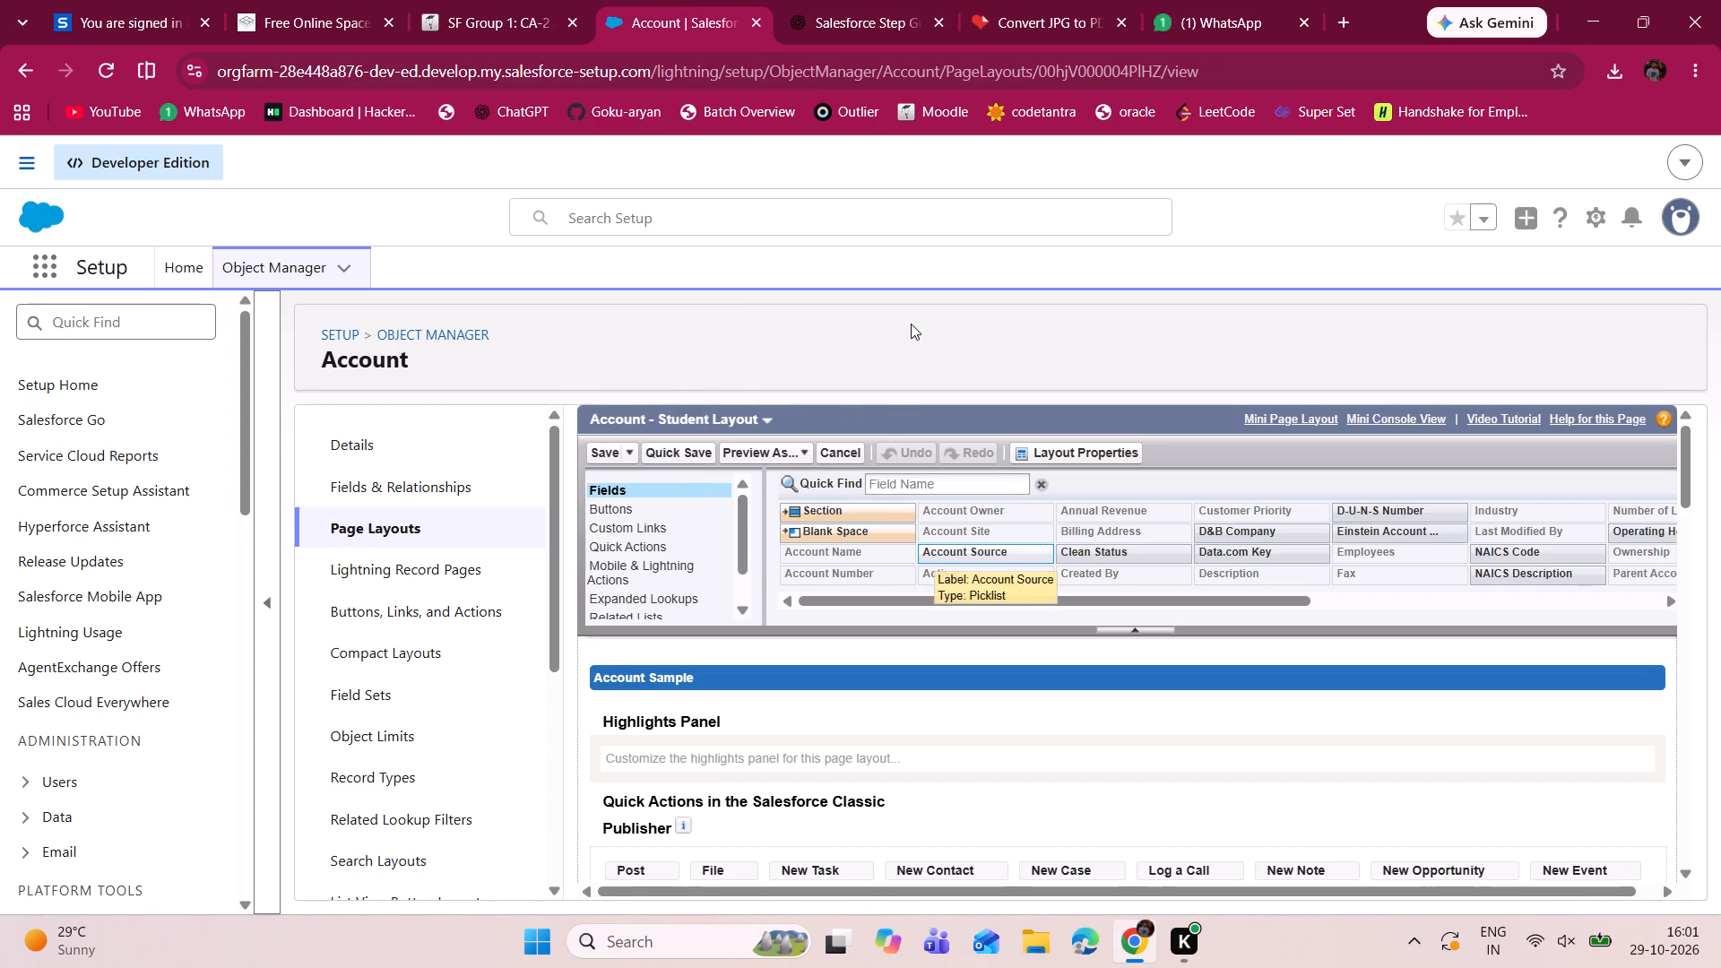
{"action": "scroll", "coordinate": [911, 324], "scroll_direction": "down", "scroll_amount": 1}
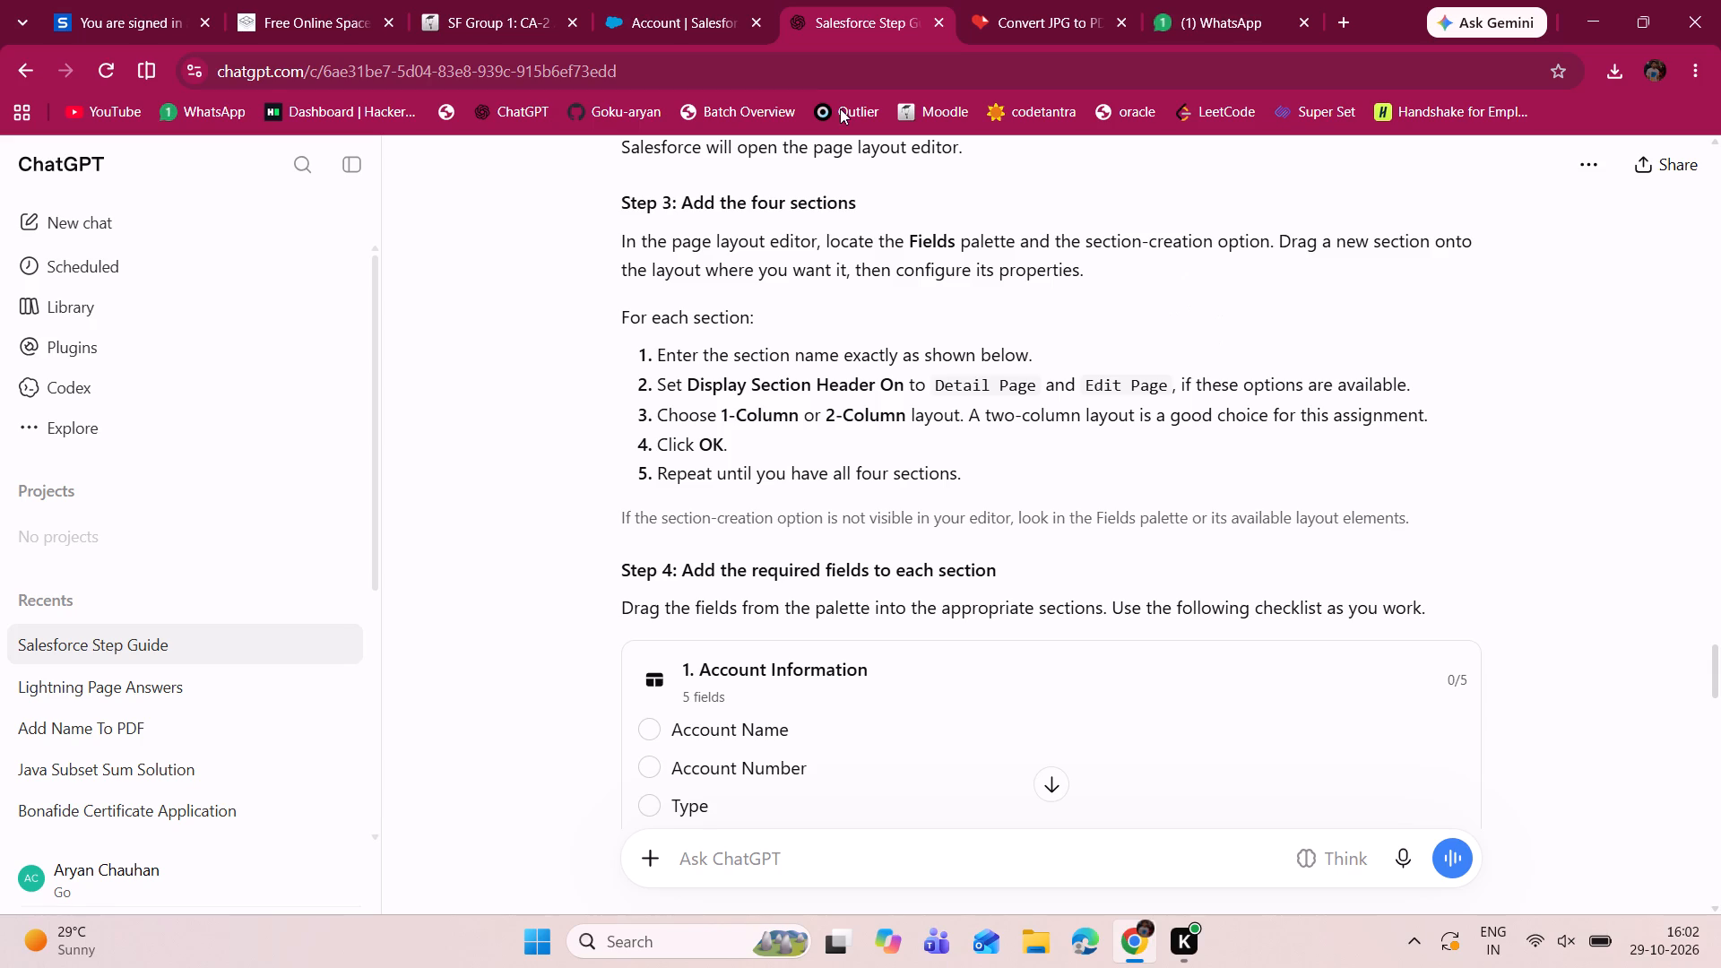
{"action": "left_click", "coordinate": [671, 0]}
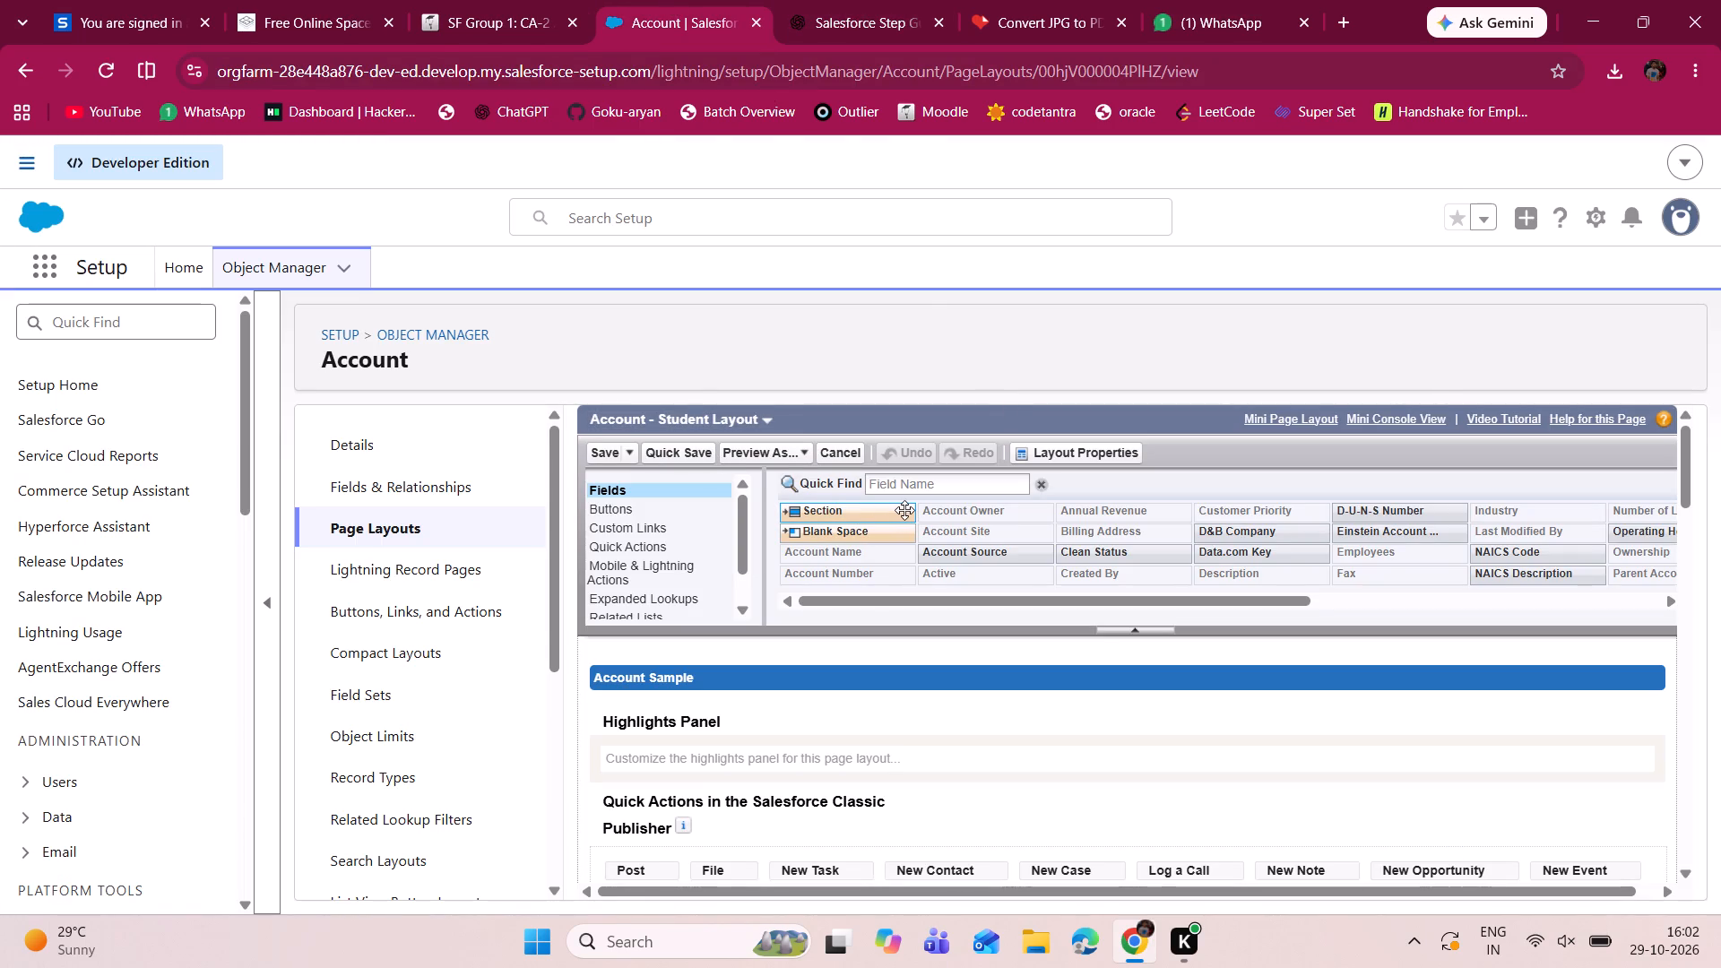
{"action": "scroll", "coordinate": [1017, 532], "scroll_direction": "left", "scroll_amount": 1}
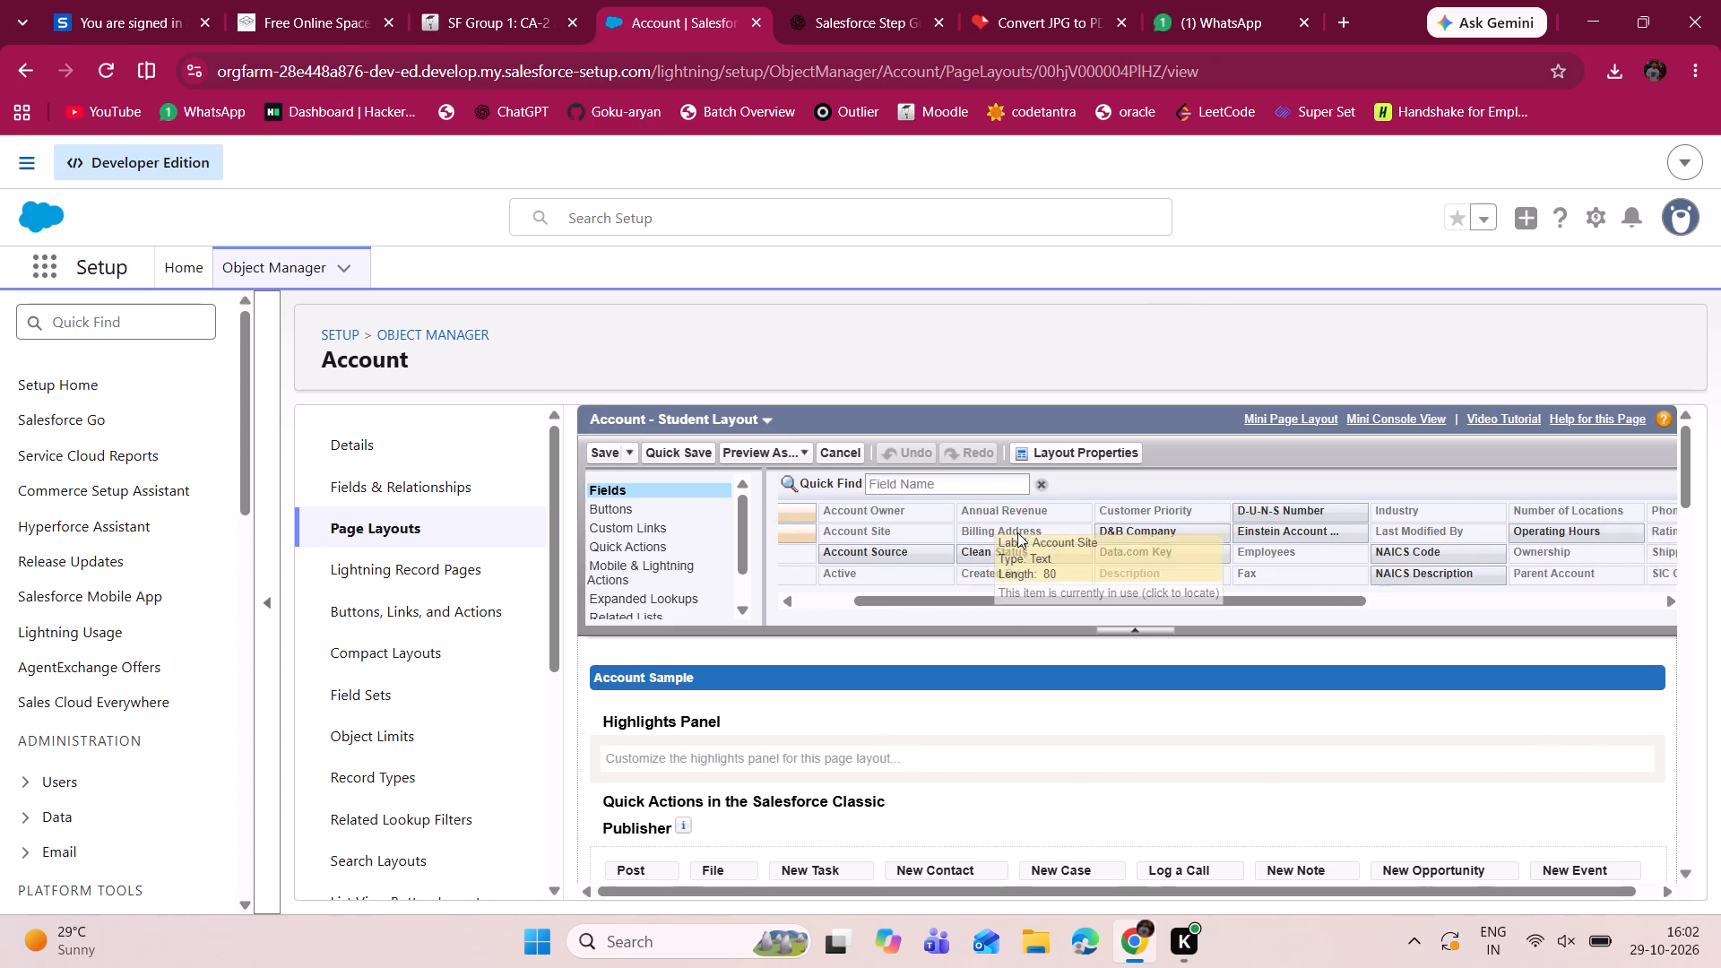
{"action": "scroll", "coordinate": [1017, 532], "scroll_direction": "left", "scroll_amount": 6}
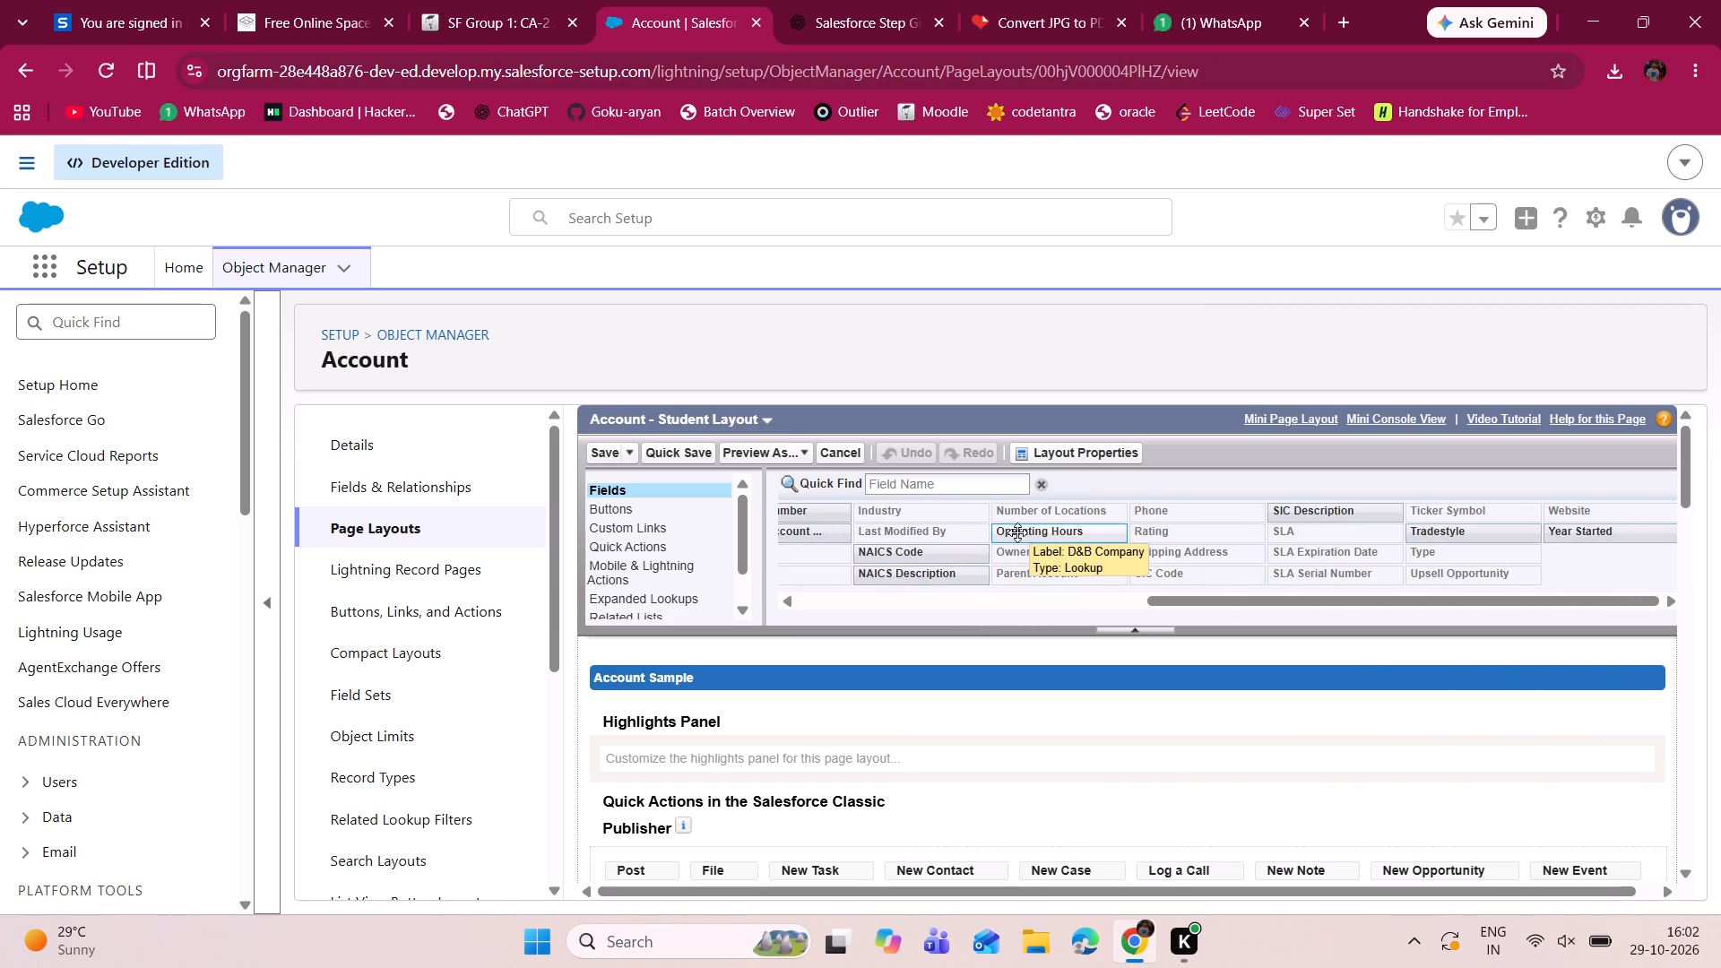
{"action": "scroll", "coordinate": [1017, 532], "scroll_direction": "right", "scroll_amount": 3}
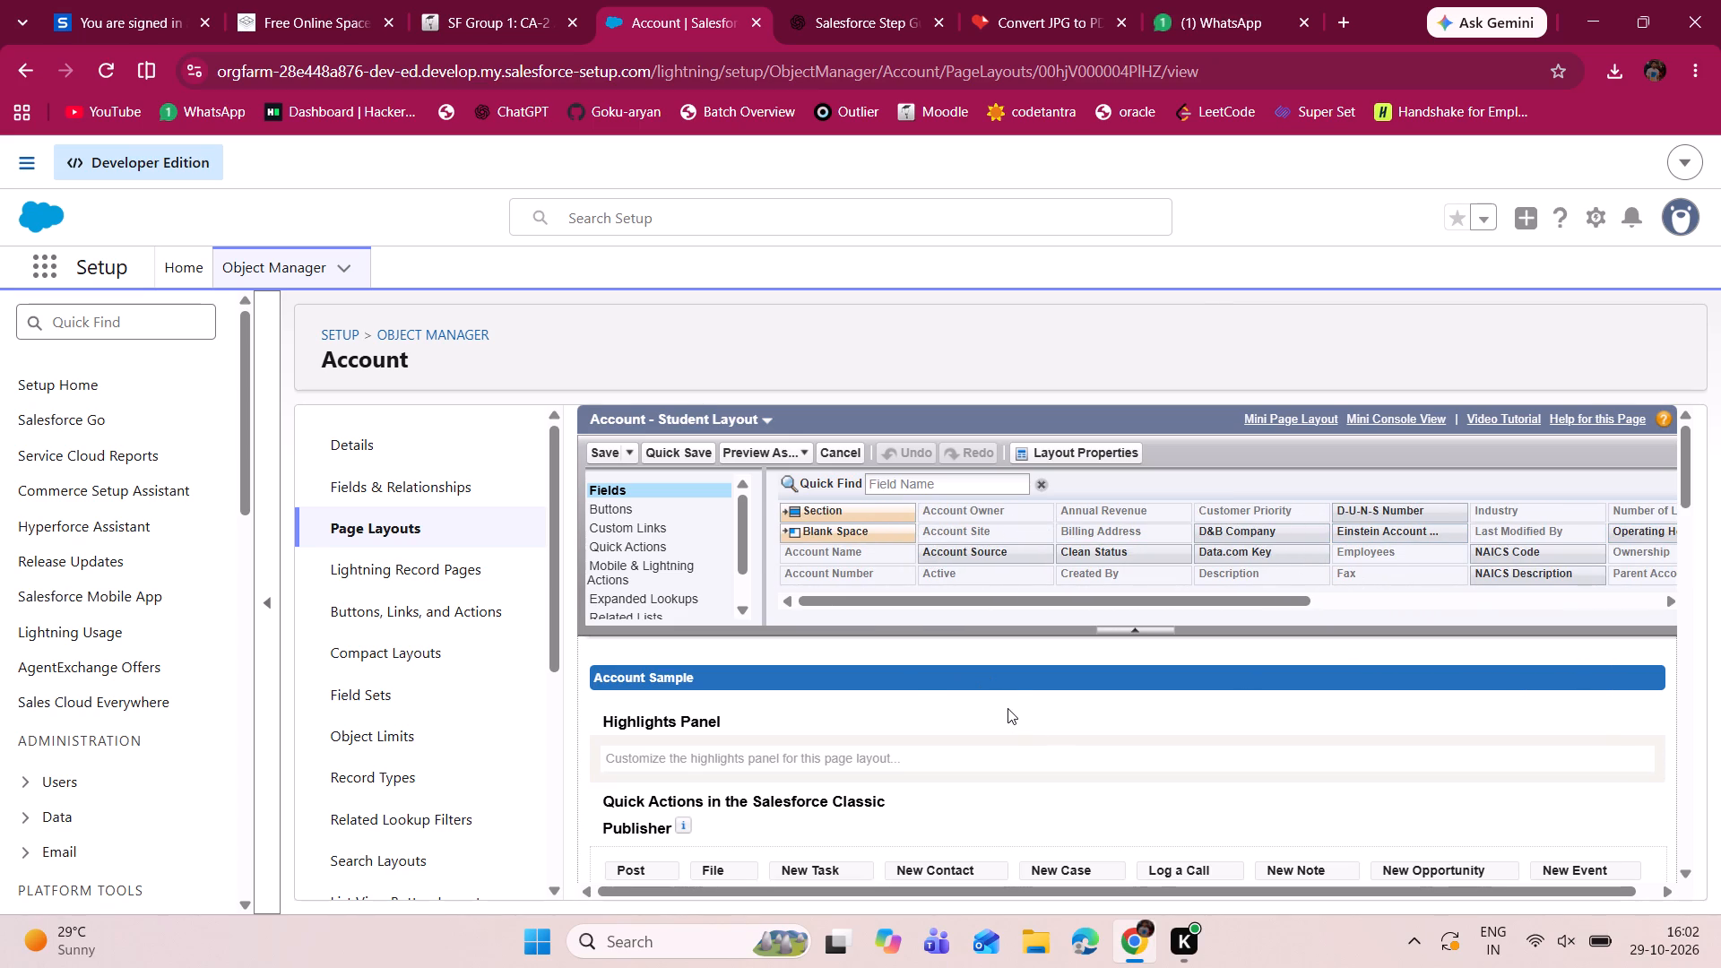
{"action": "scroll", "coordinate": [1008, 708], "scroll_direction": "down", "scroll_amount": 2}
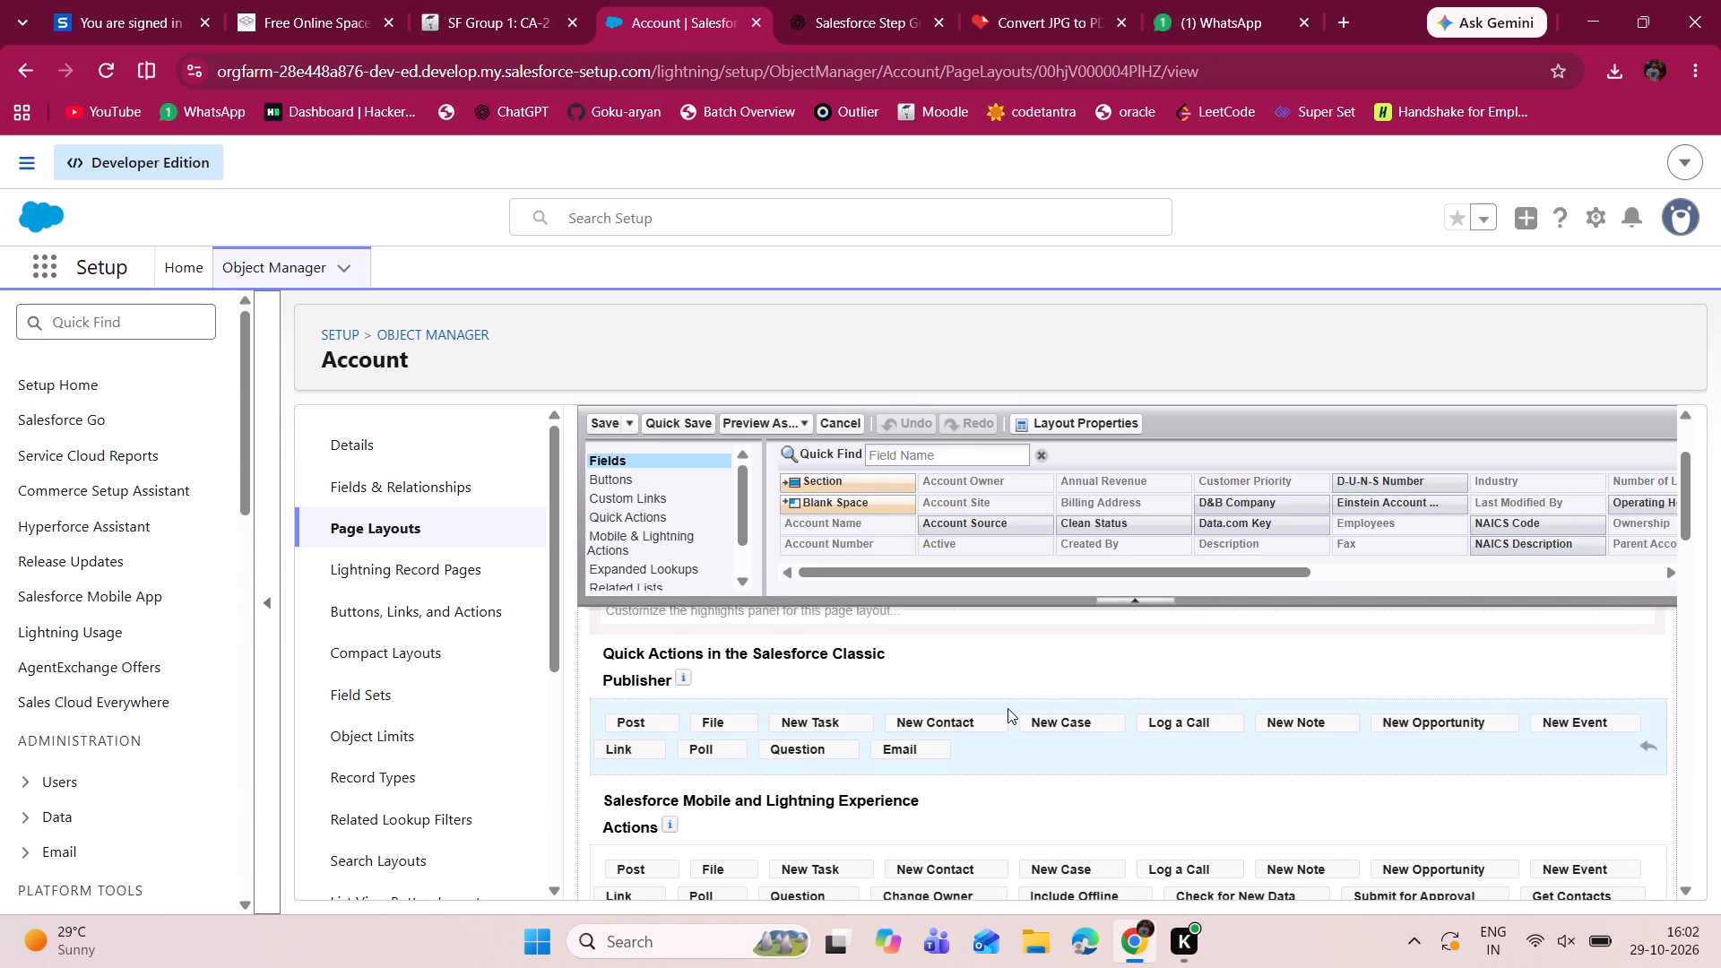
{"action": "scroll", "coordinate": [1008, 708], "scroll_direction": "down", "scroll_amount": 2}
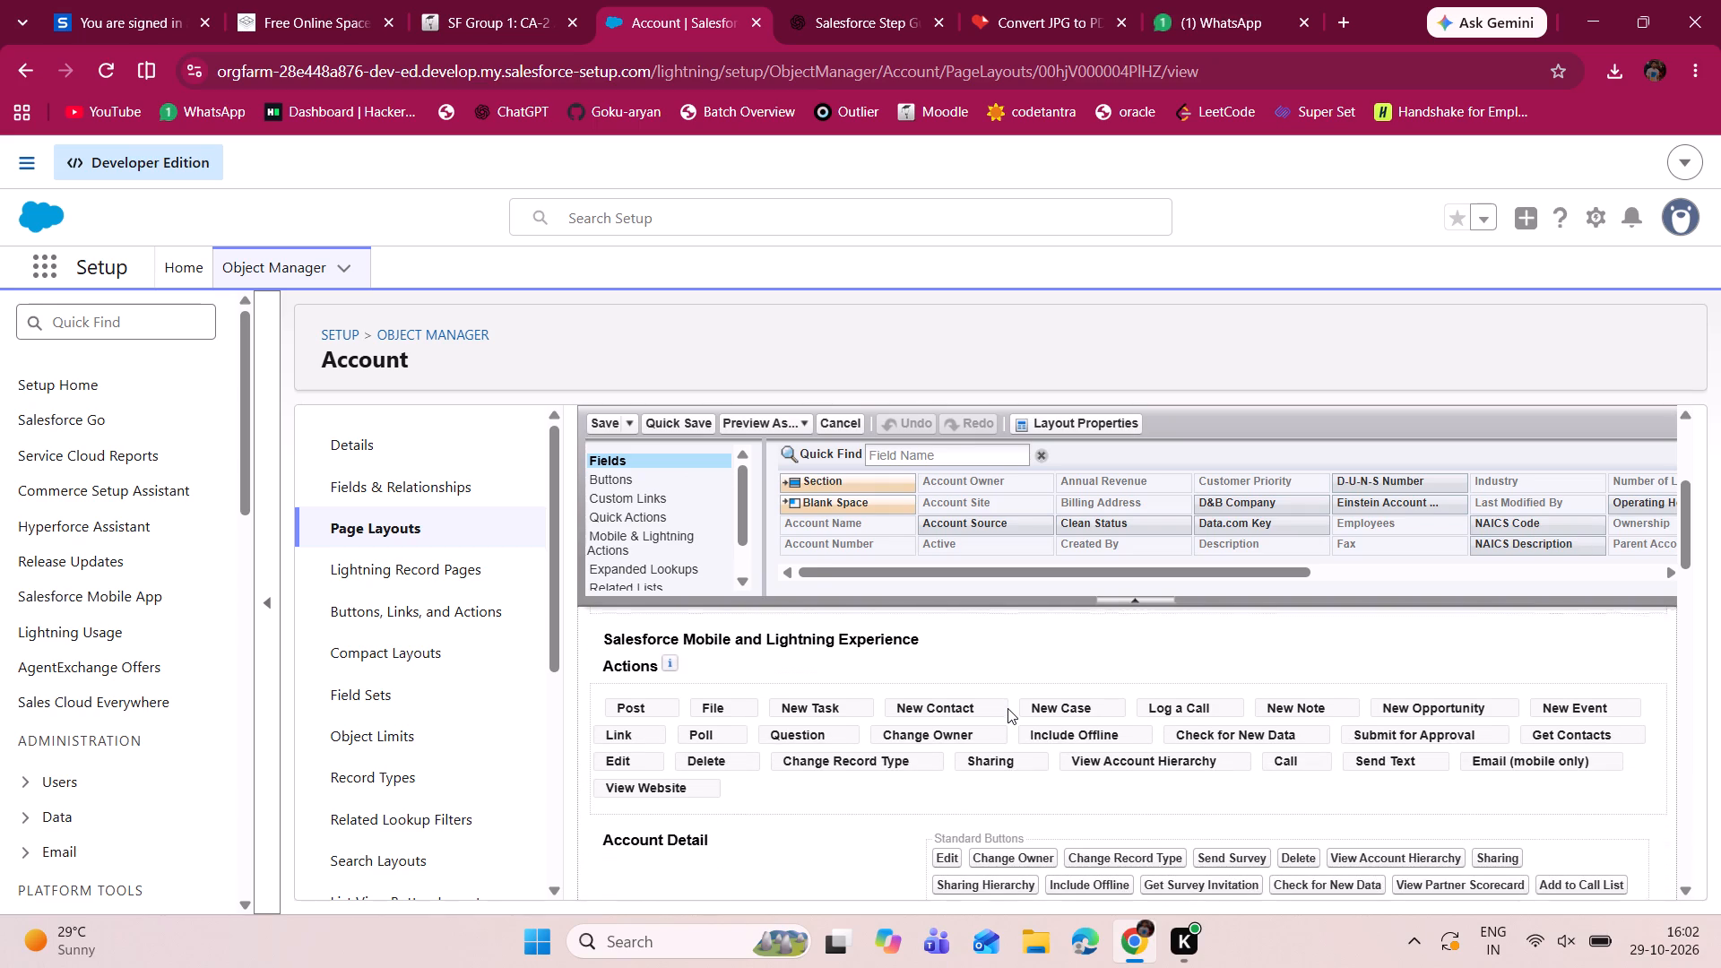
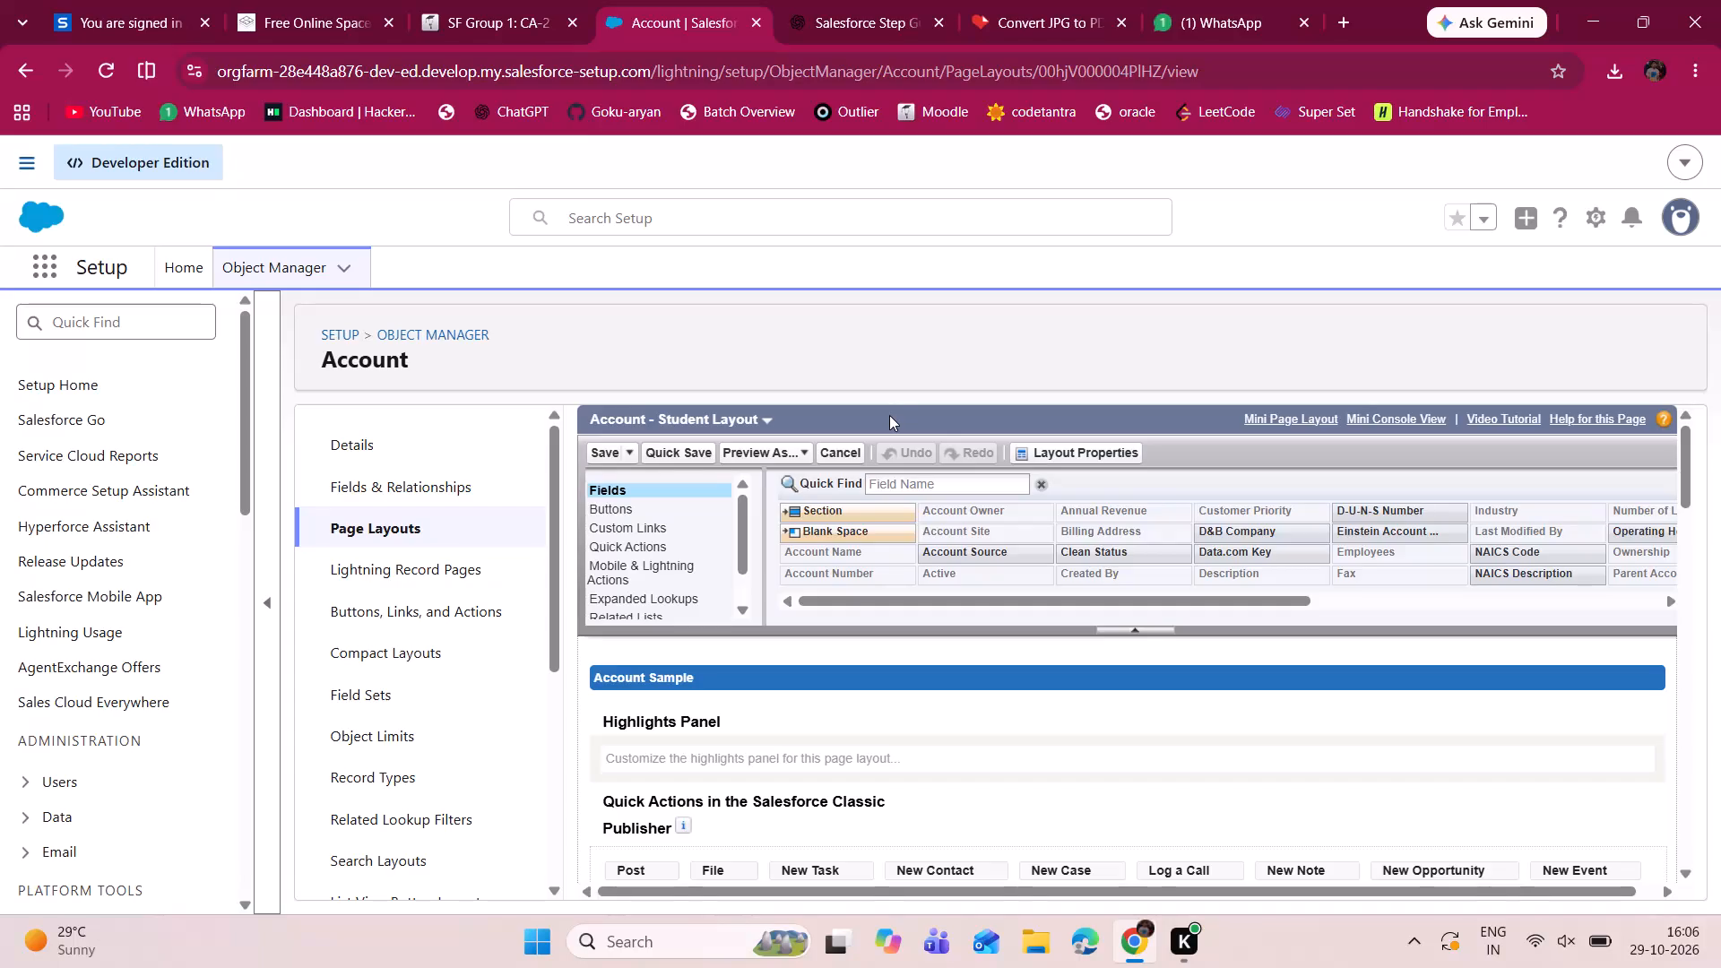
Examine the fields in the layout's Account Information section and recheck the ChatGPT guide's section instructions.
{"action": "scroll", "coordinate": [973, 657], "scroll_direction": "down", "scroll_amount": 4}
{"action": "left_click", "coordinate": [973, 657]}
{"action": "scroll", "coordinate": [973, 657], "scroll_direction": "down", "scroll_amount": 3}
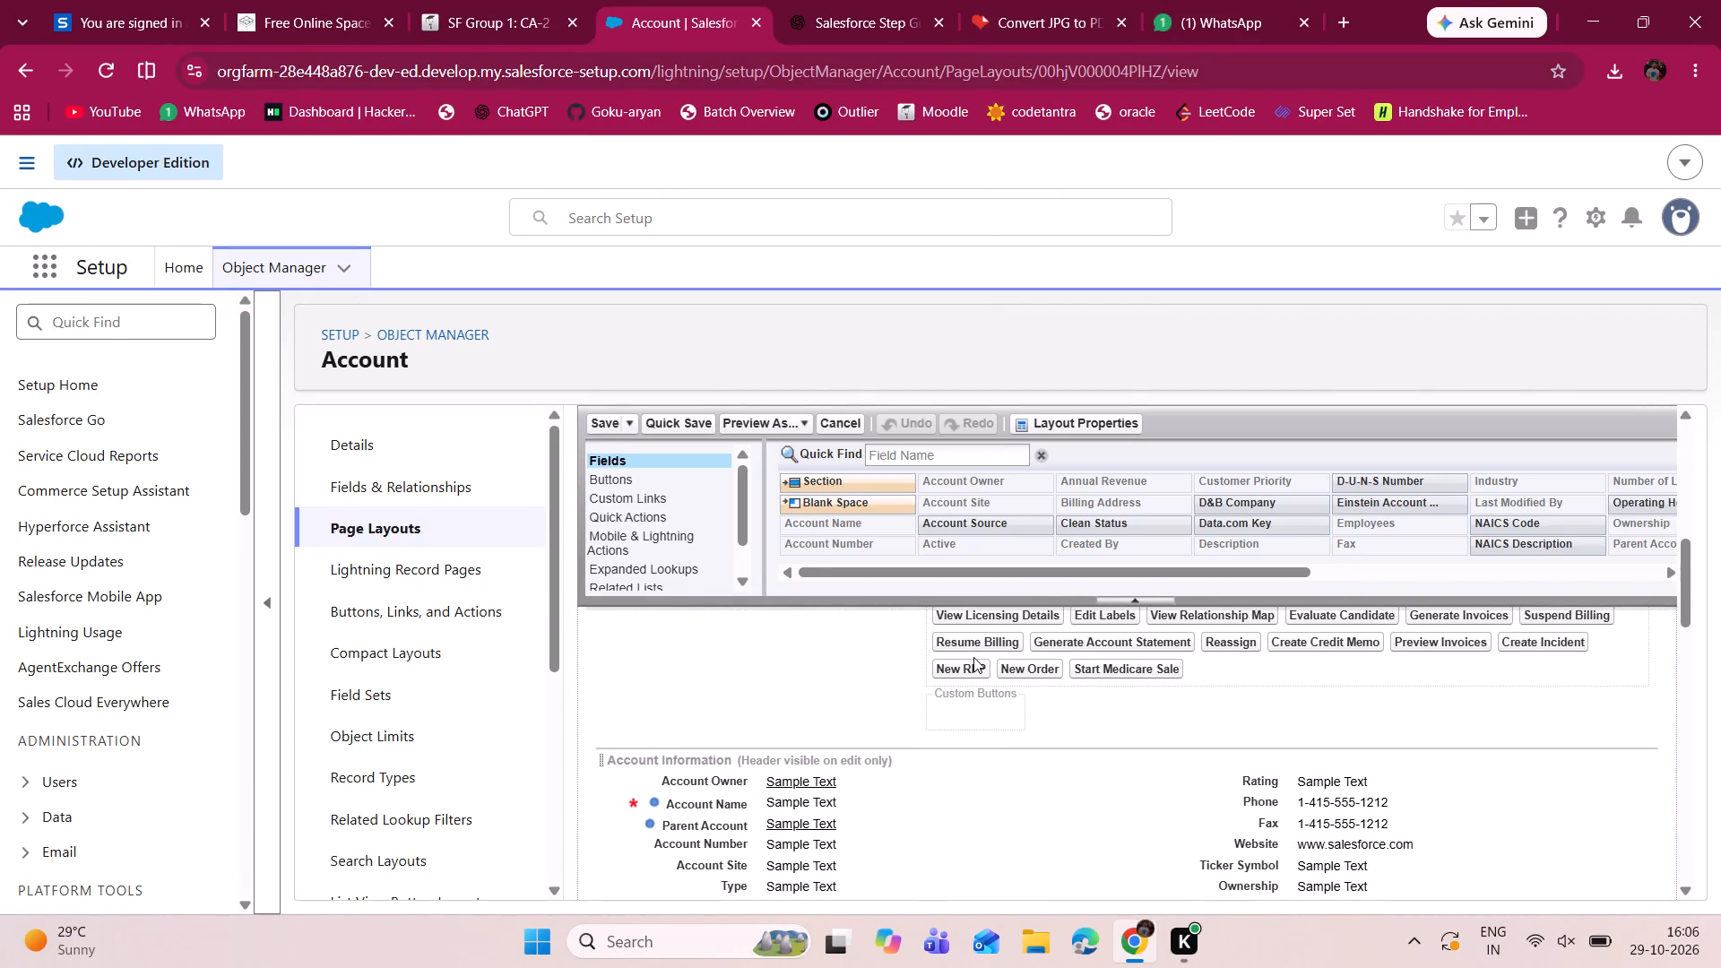
{"action": "scroll", "coordinate": [973, 657], "scroll_direction": "down", "scroll_amount": 1}
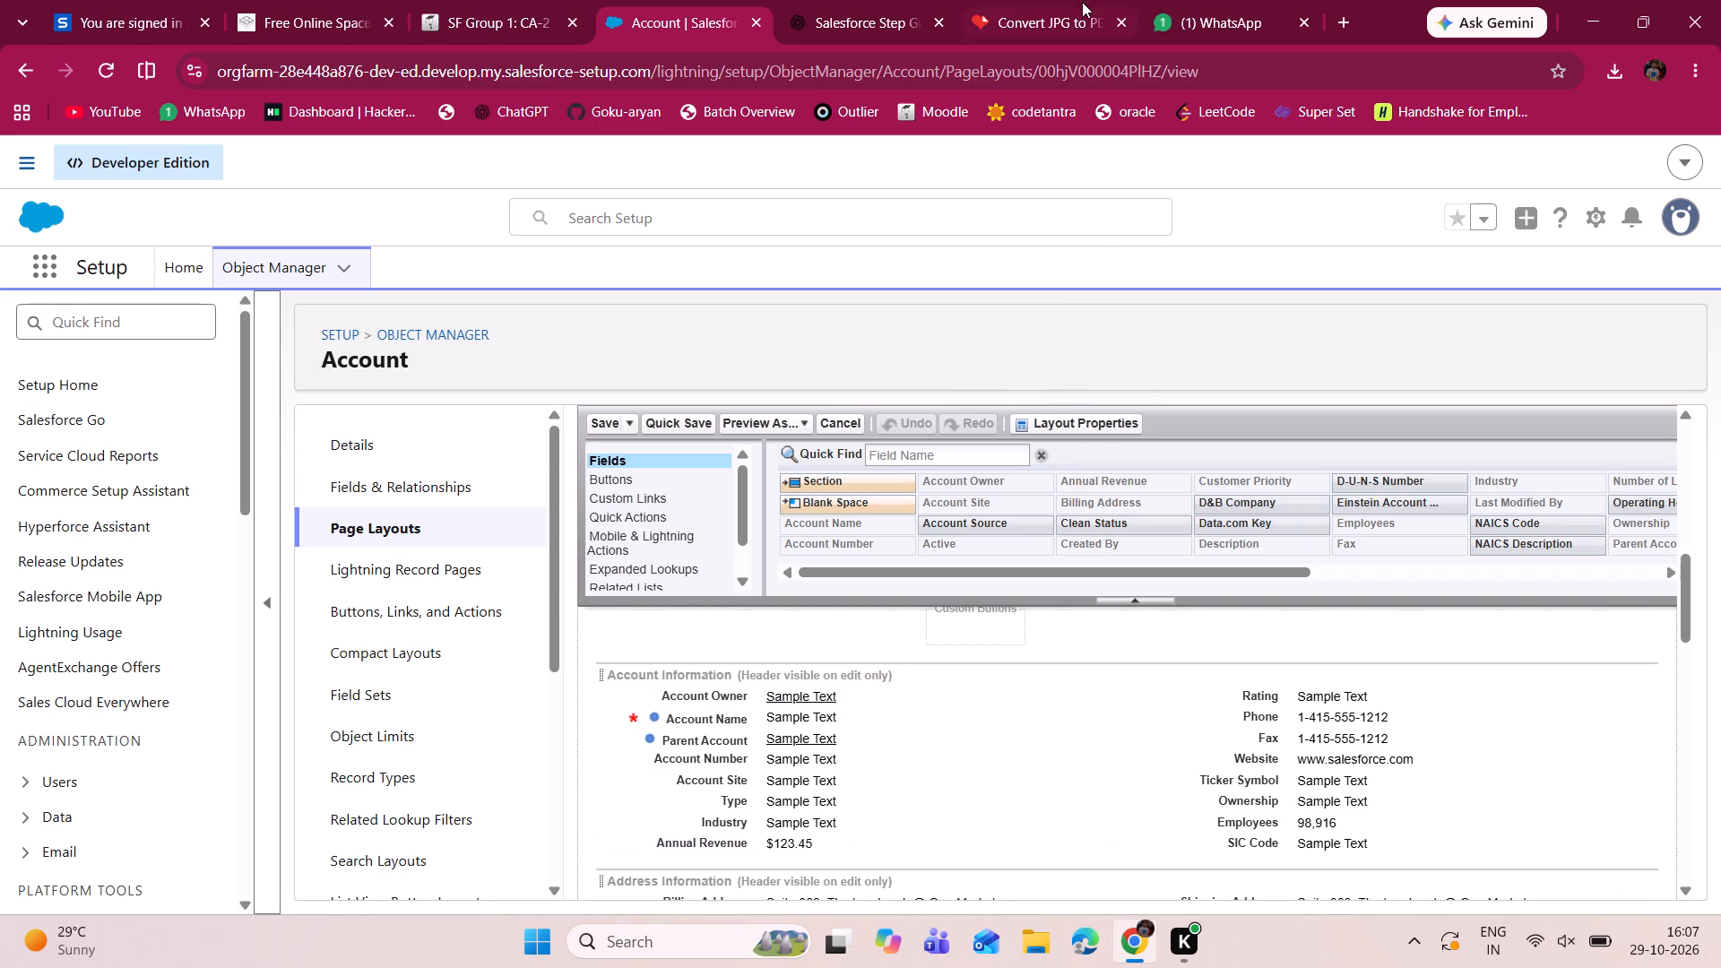
{"action": "left_click", "coordinate": [900, 4]}
{"action": "left_click", "coordinate": [645, 0]}
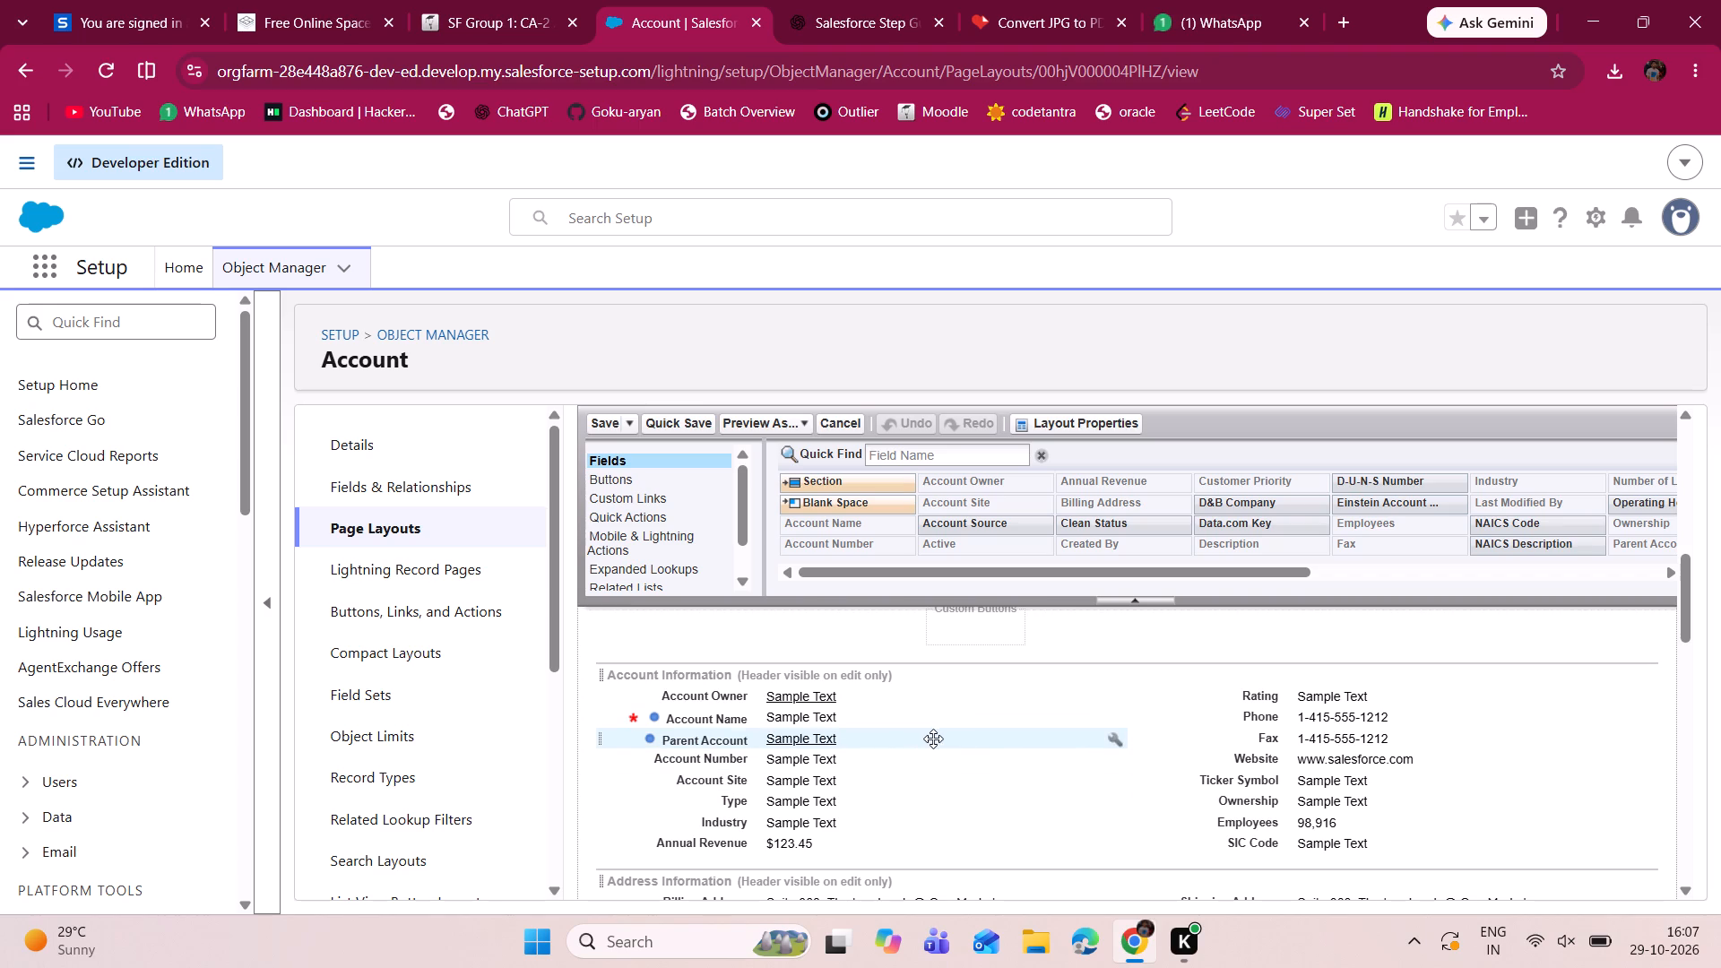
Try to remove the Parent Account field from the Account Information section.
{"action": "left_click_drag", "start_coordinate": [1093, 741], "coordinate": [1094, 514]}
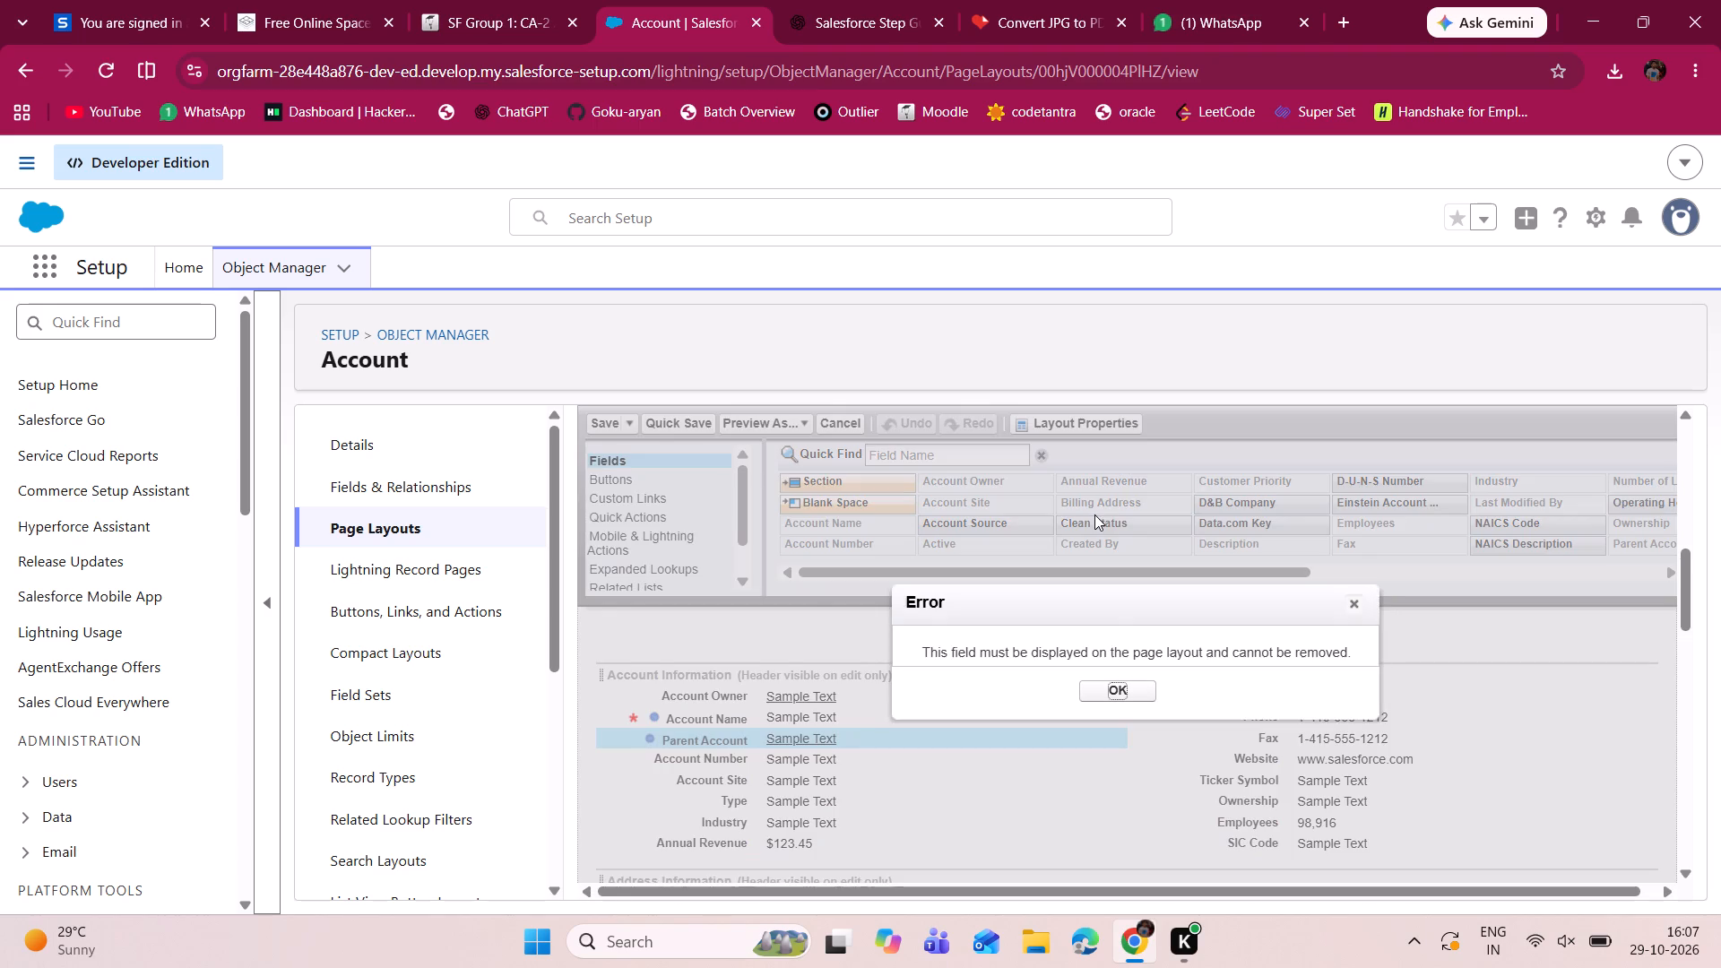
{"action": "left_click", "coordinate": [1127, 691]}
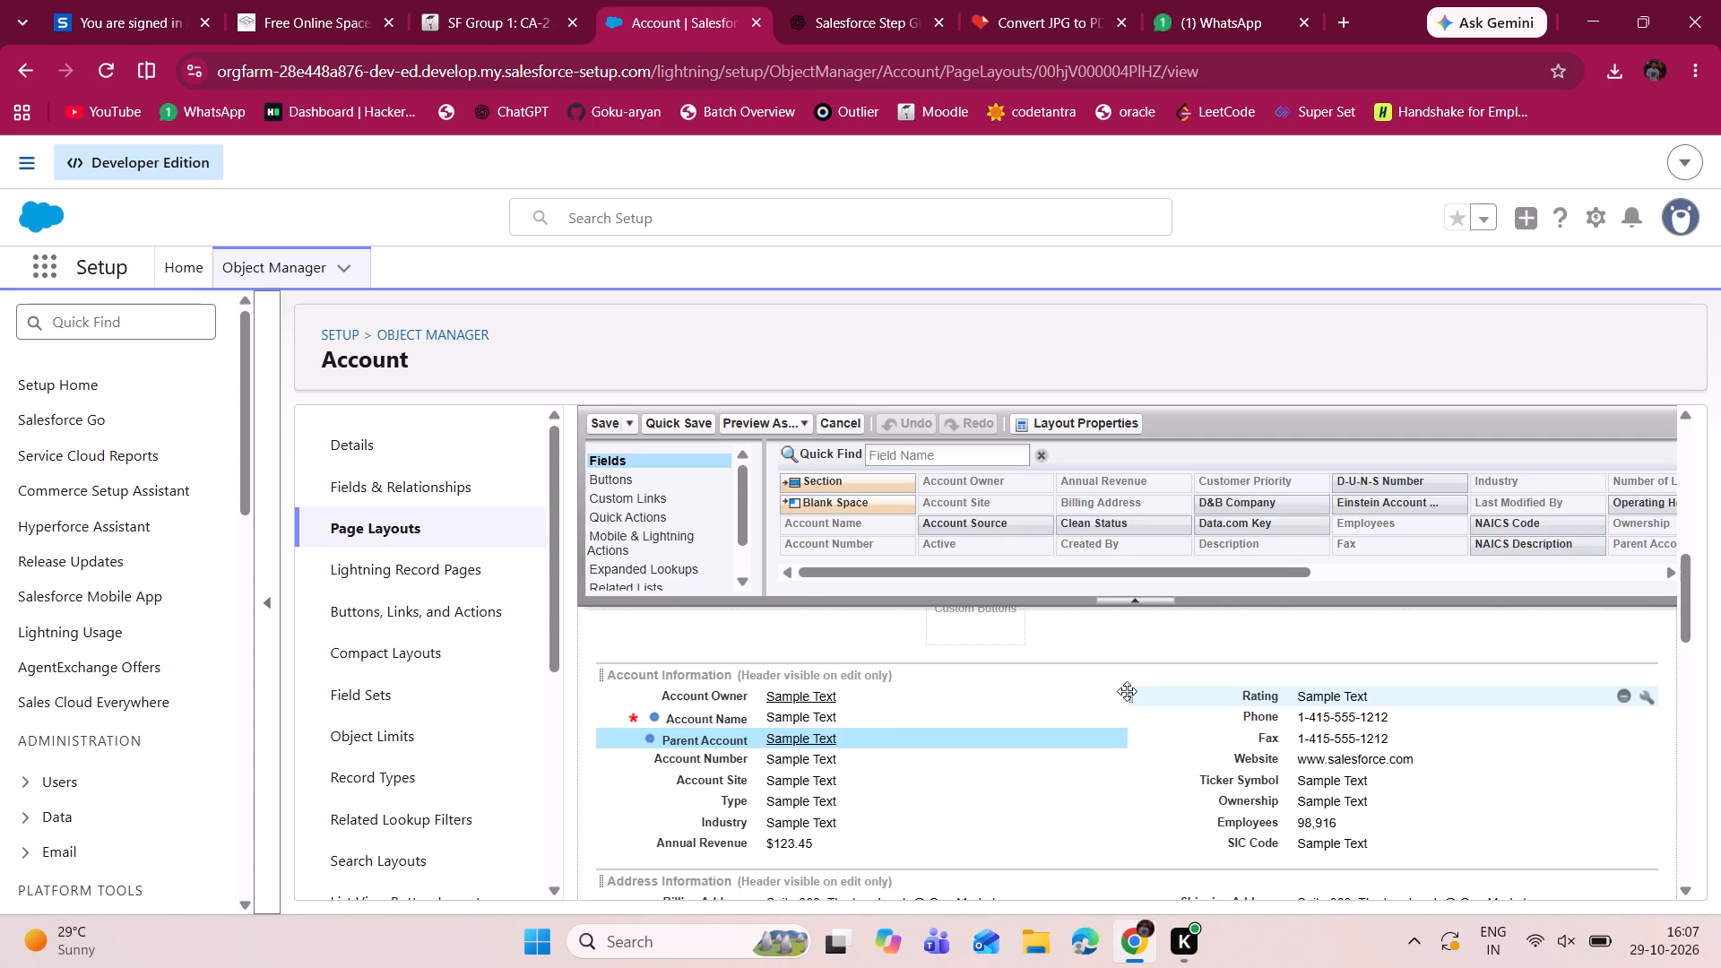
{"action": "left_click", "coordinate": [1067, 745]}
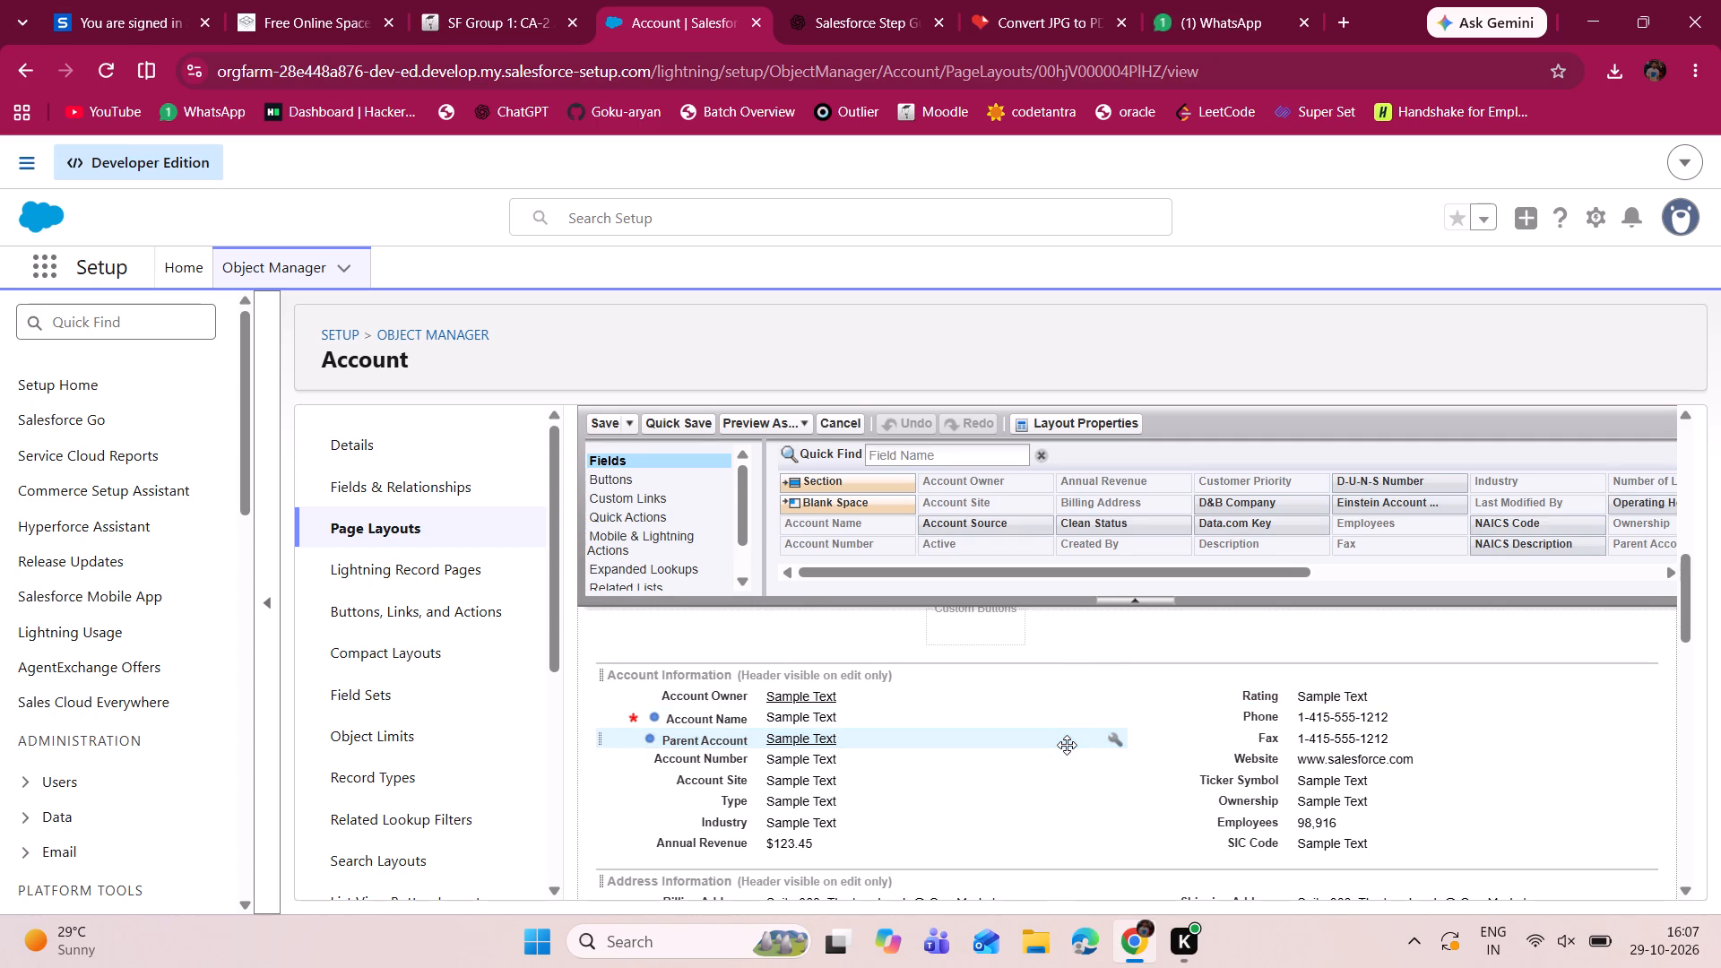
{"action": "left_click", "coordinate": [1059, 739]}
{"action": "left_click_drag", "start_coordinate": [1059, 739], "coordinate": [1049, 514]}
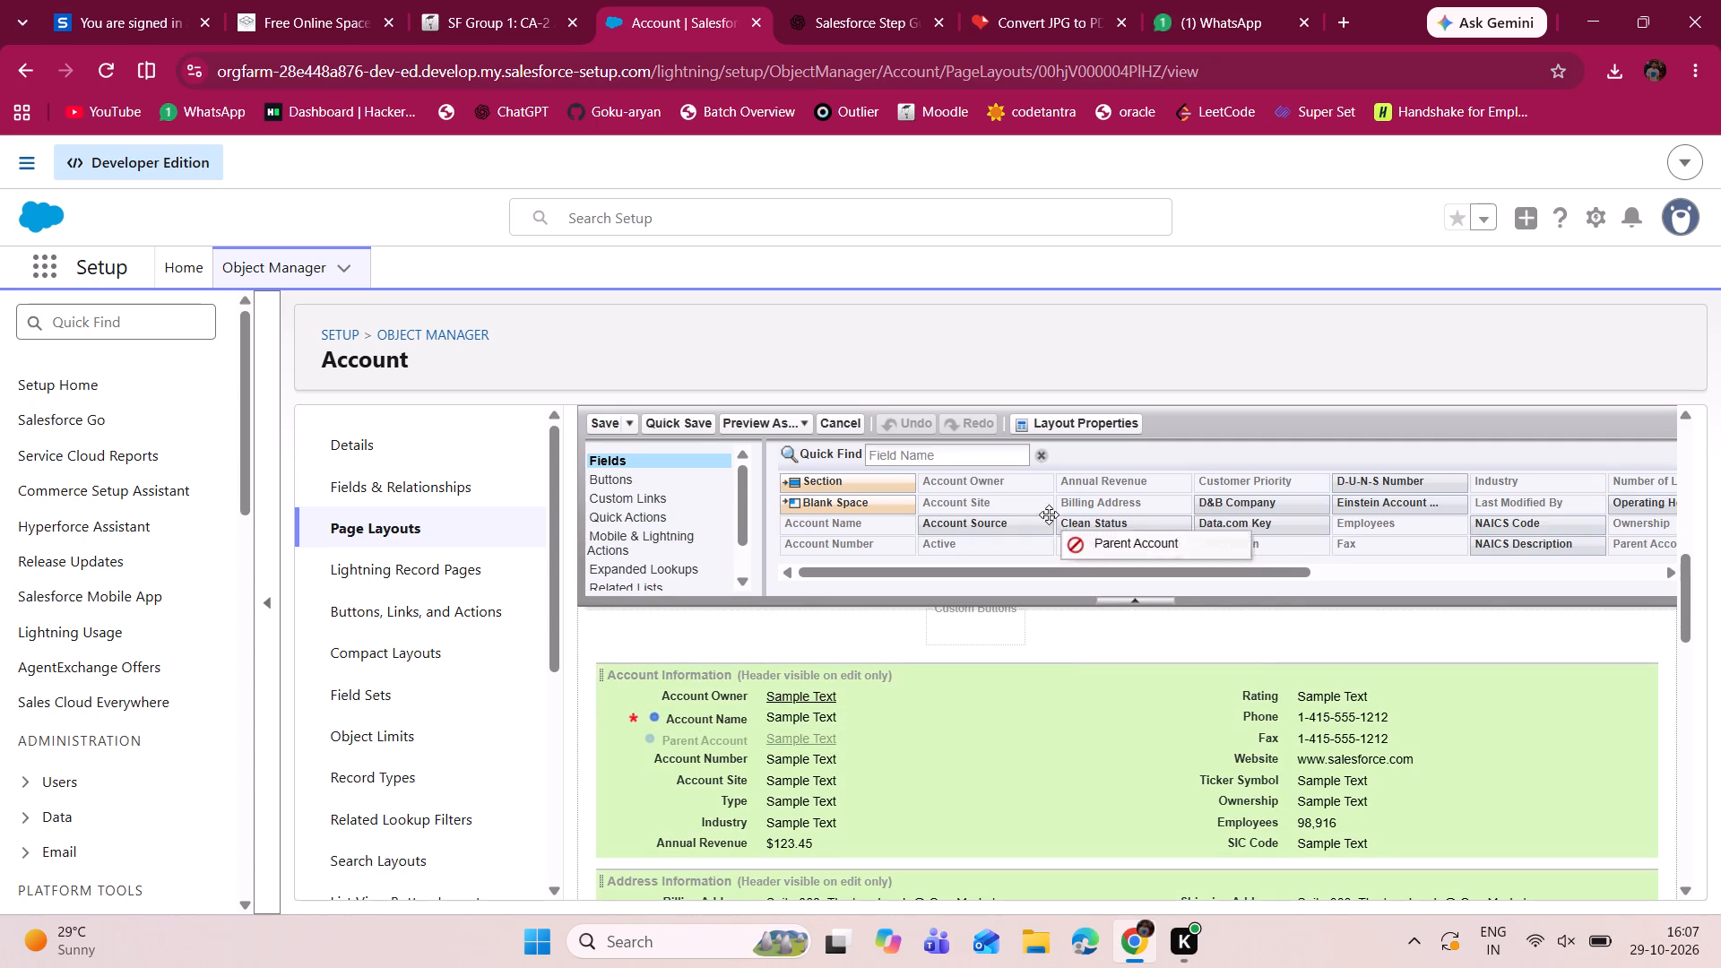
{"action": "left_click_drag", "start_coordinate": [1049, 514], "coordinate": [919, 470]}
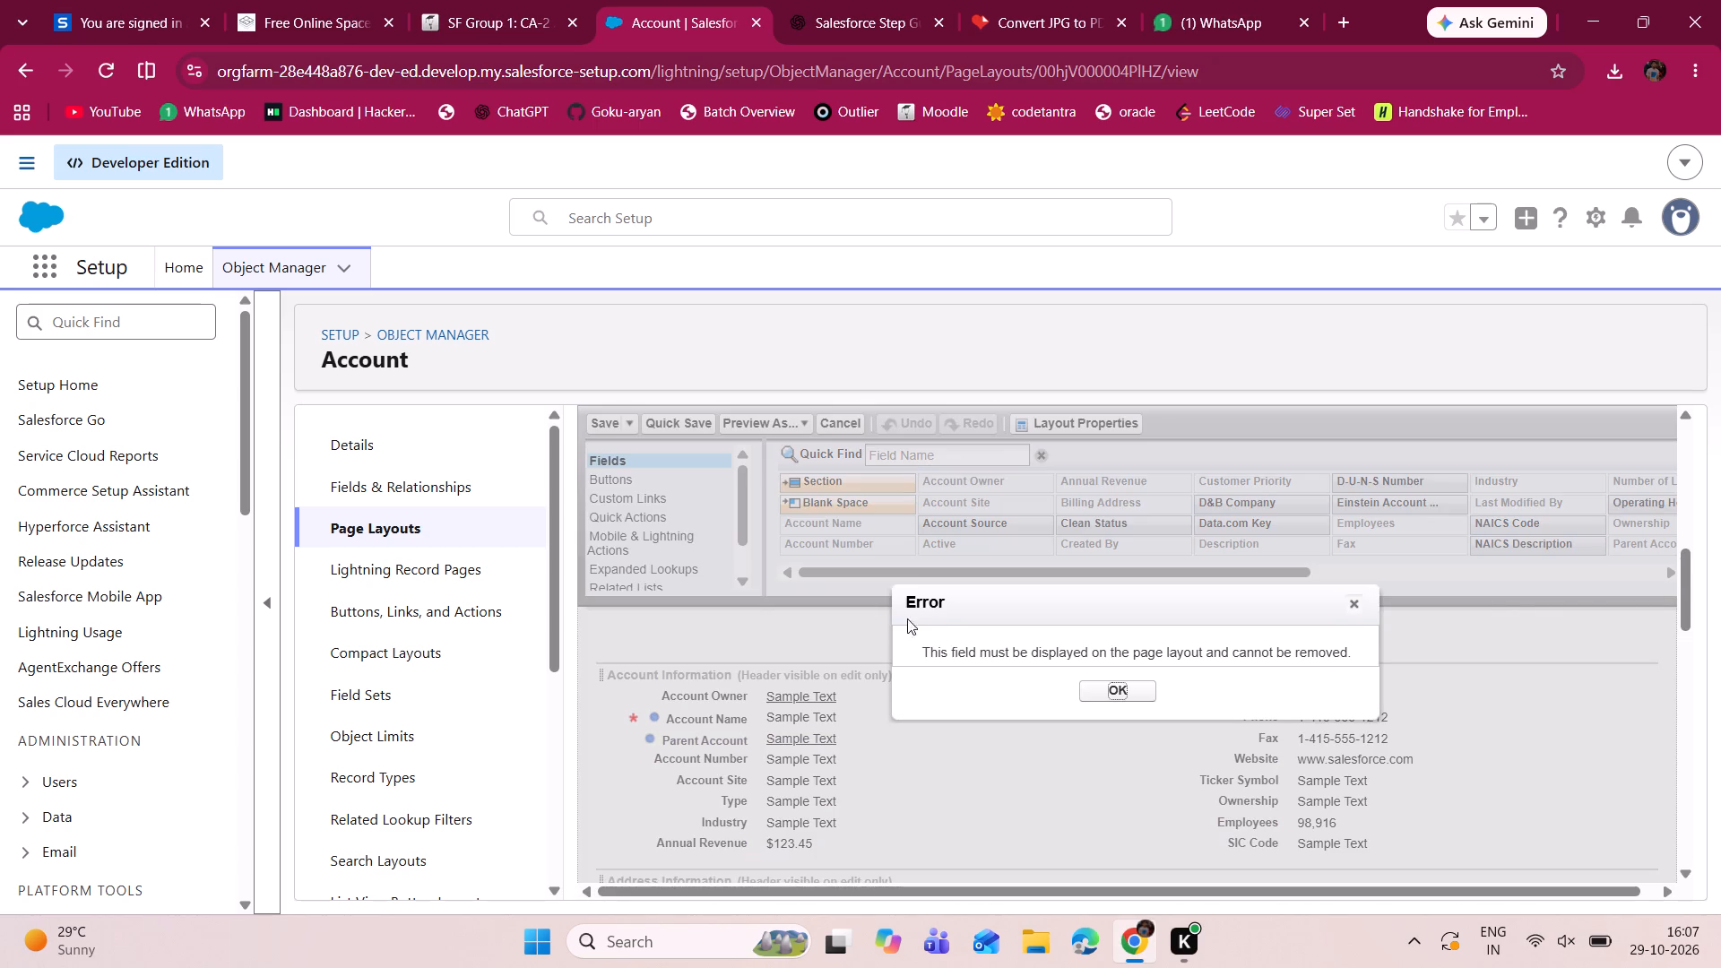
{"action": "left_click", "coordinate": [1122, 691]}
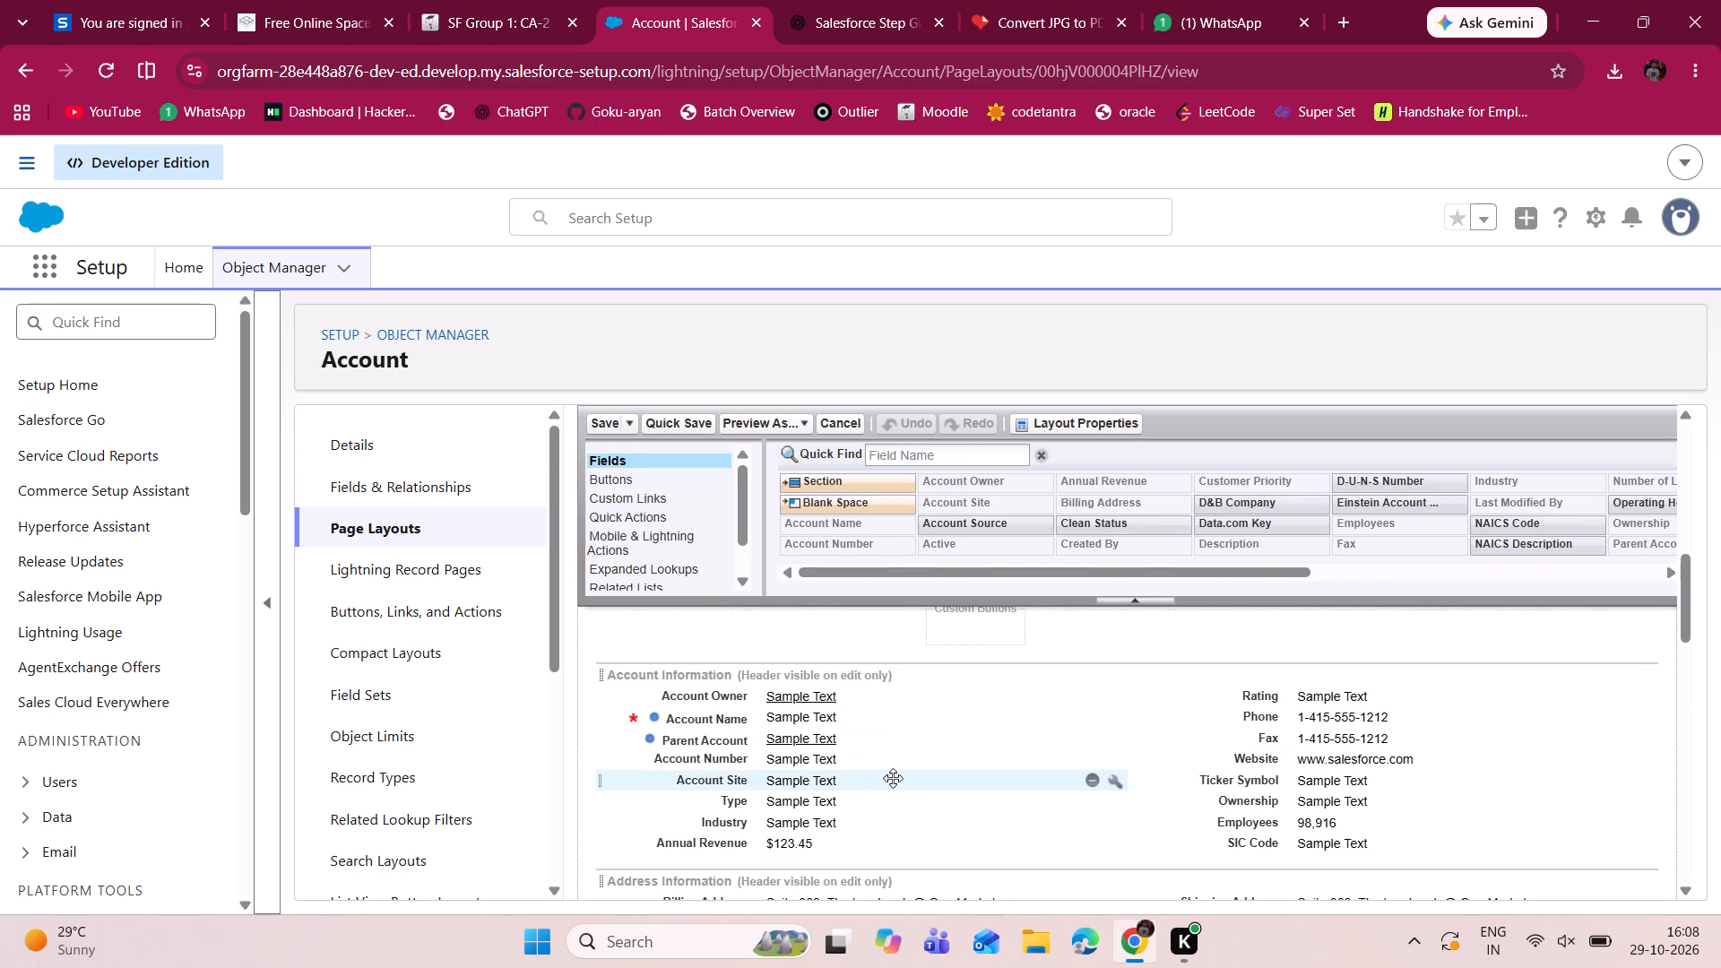
Remove Account Site, Annual Revenue, Rating, Phone, Fax, Website, Ticker Symbol, Ownership, Employees and SIC Code from the Account Information section.
{"action": "left_click", "coordinate": [1094, 777]}
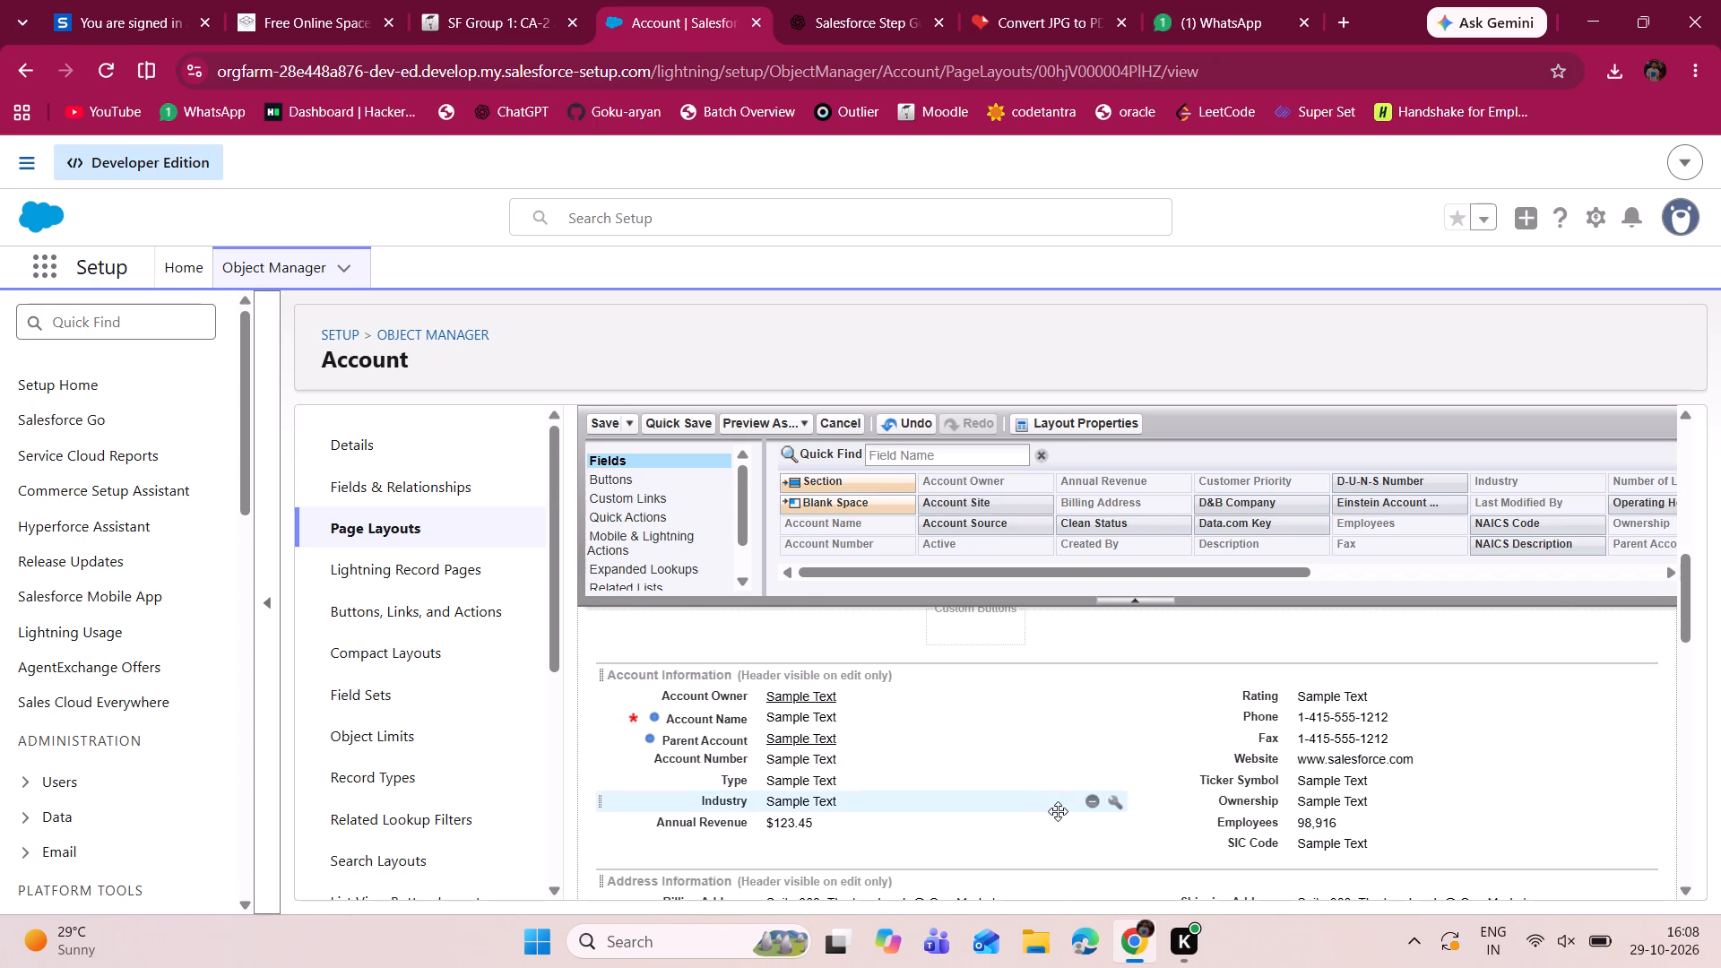
{"action": "left_click", "coordinate": [1095, 817]}
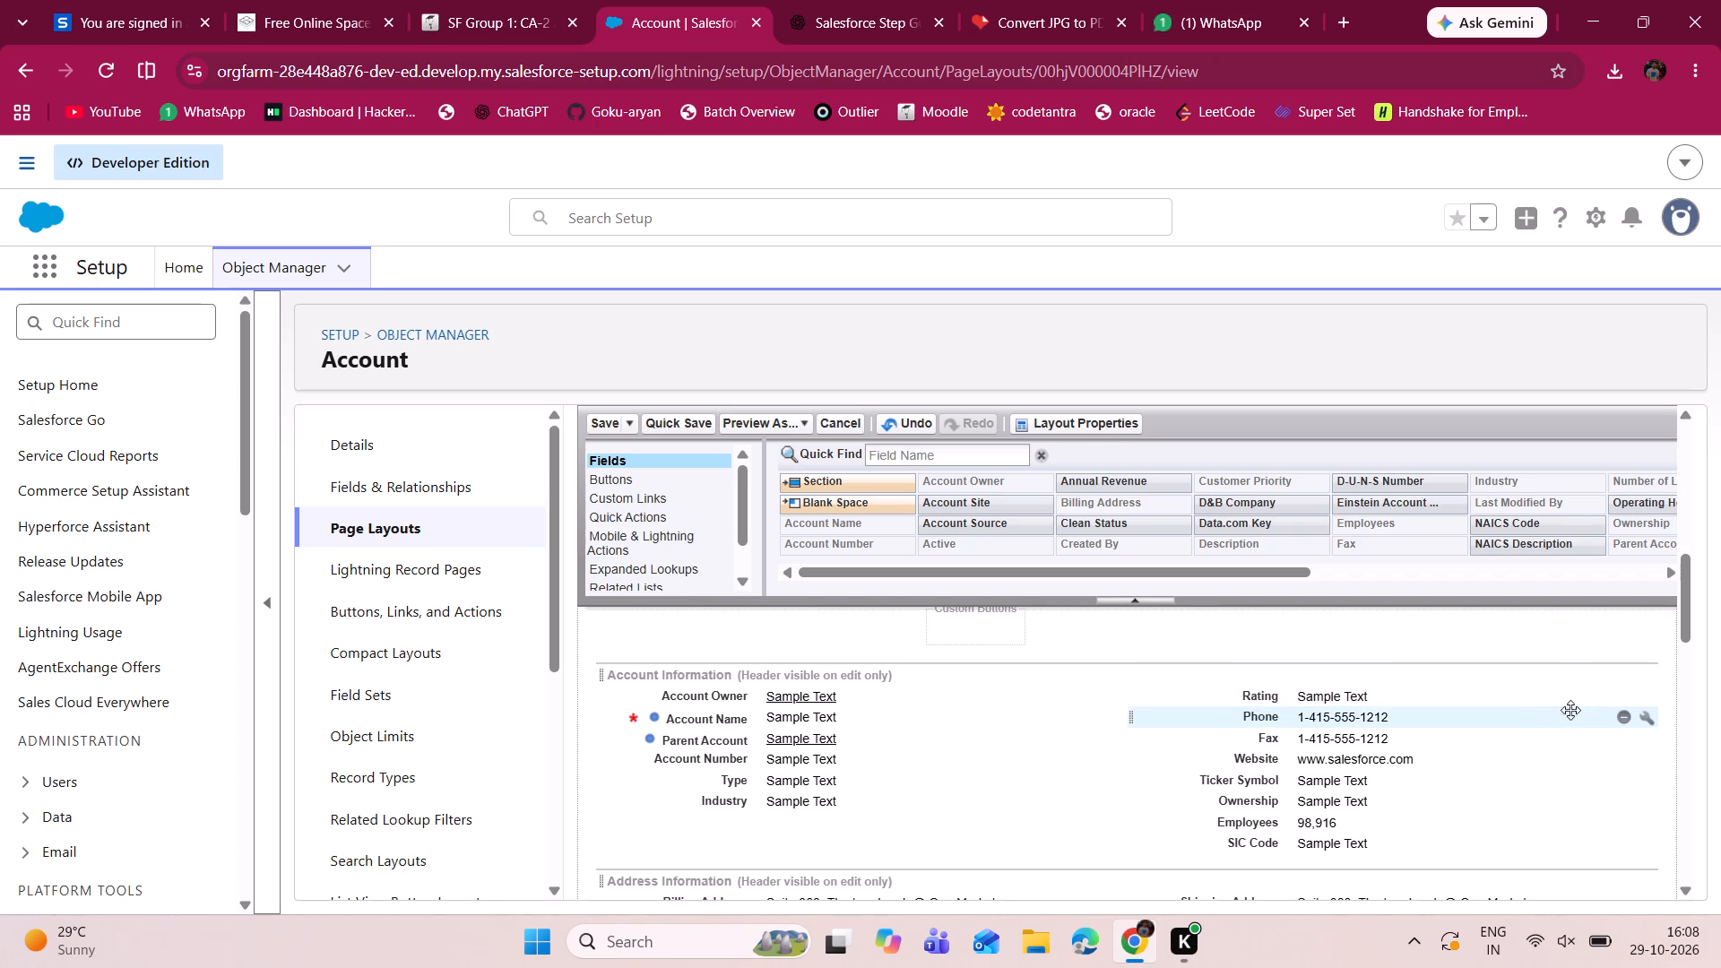
{"action": "left_click", "coordinate": [1629, 693]}
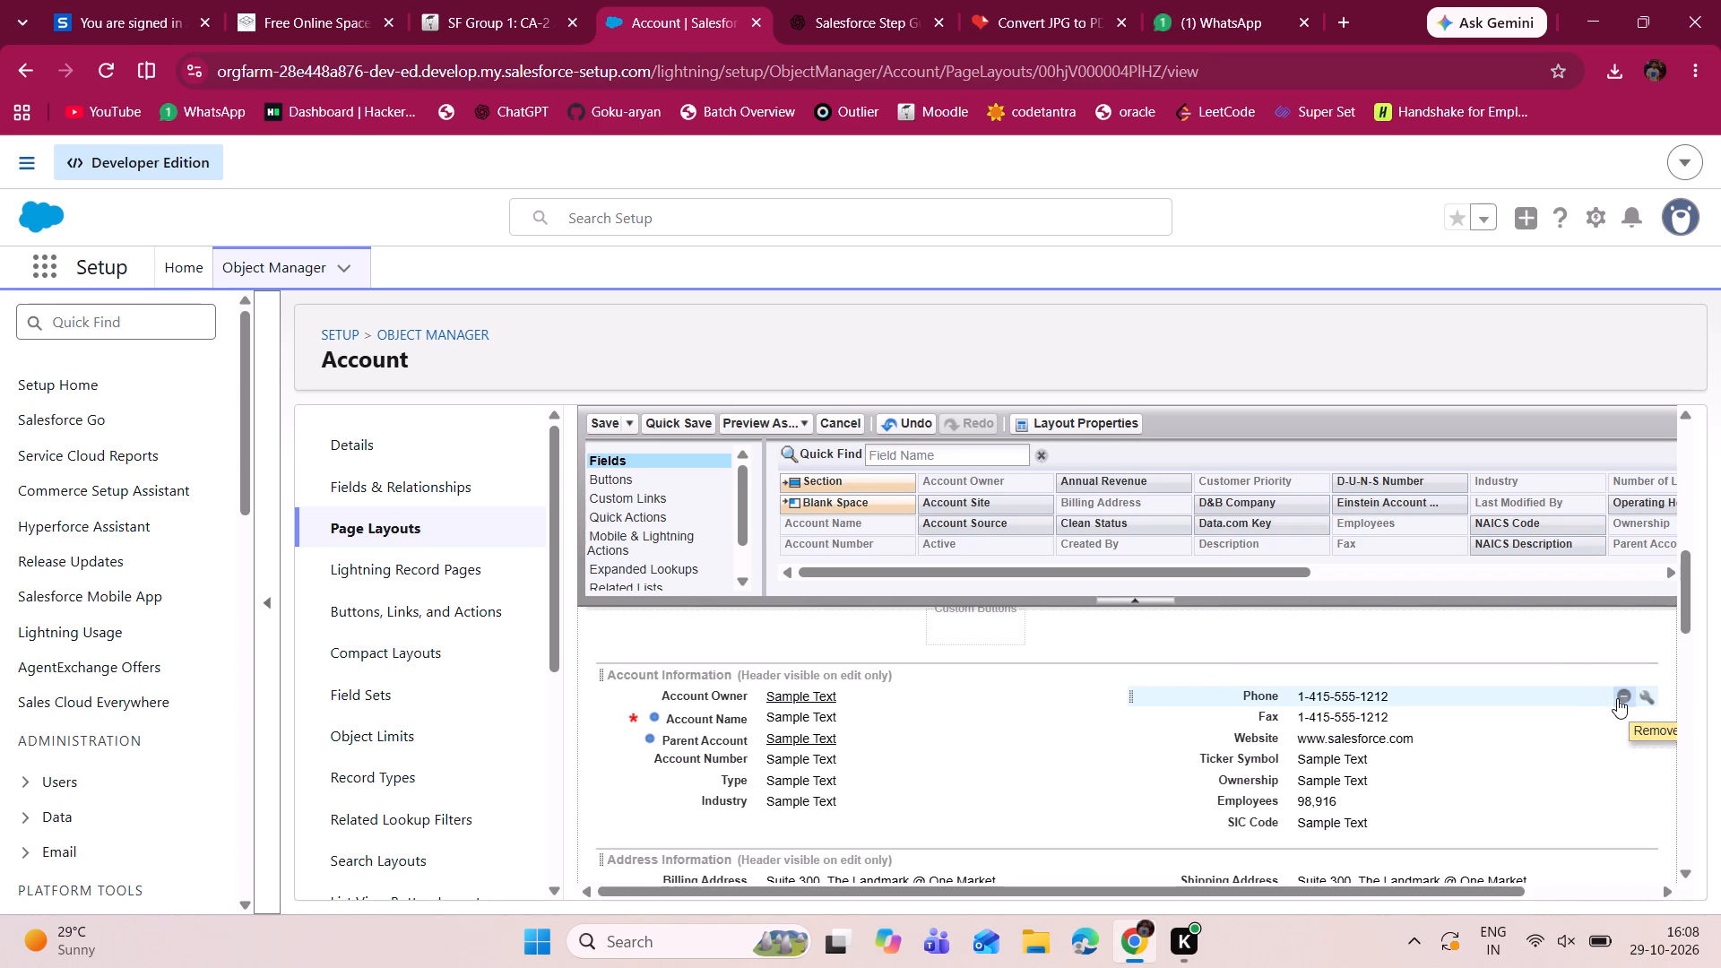
{"action": "left_click", "coordinate": [1617, 698]}
{"action": "left_click", "coordinate": [1617, 698]}
{"action": "left_click", "coordinate": [1617, 698]}
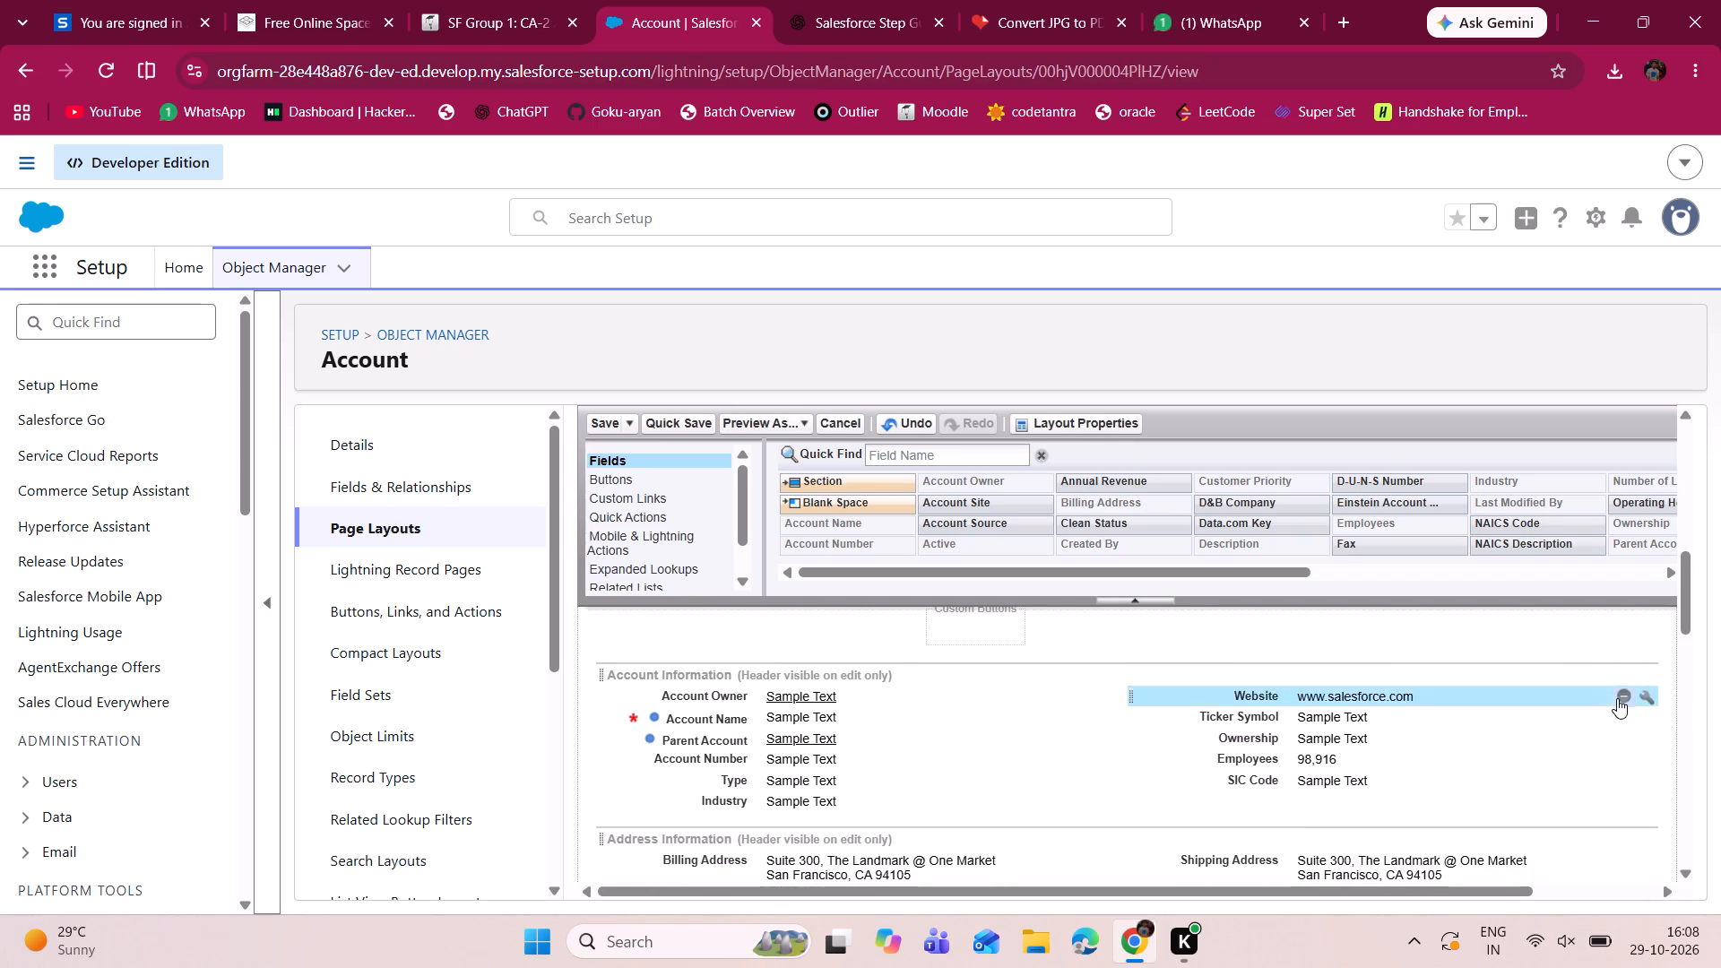
{"action": "left_click", "coordinate": [1617, 698]}
{"action": "left_click", "coordinate": [1617, 698]}
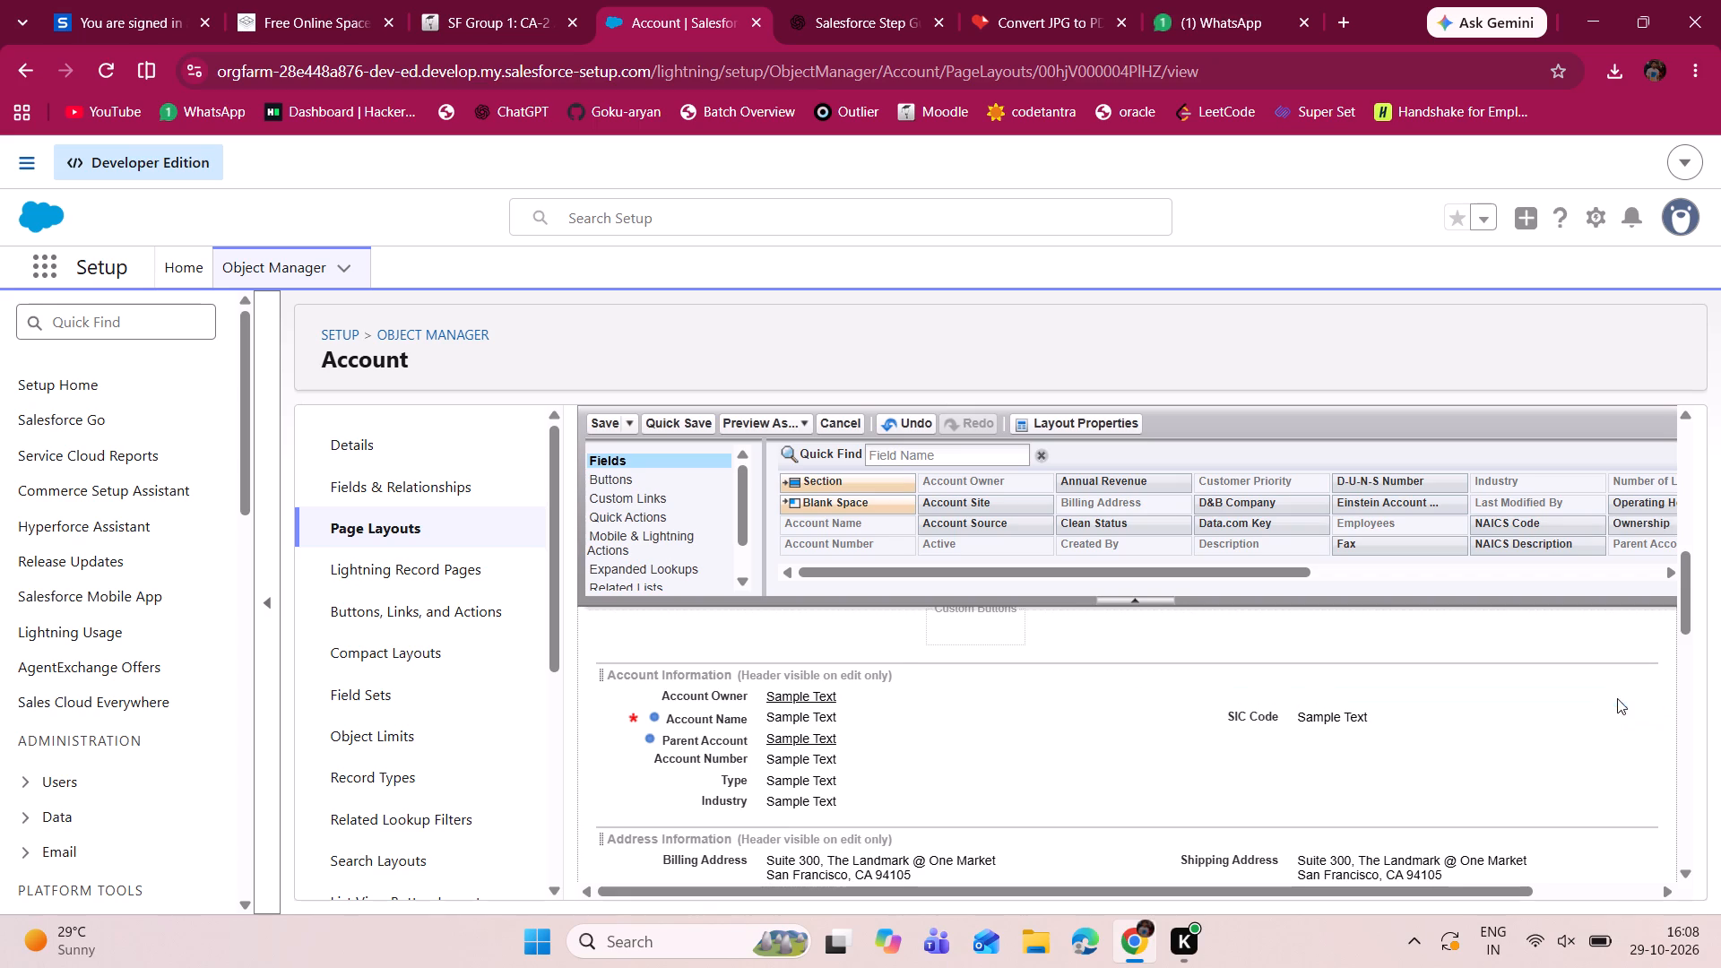
{"action": "left_click", "coordinate": [1627, 701]}
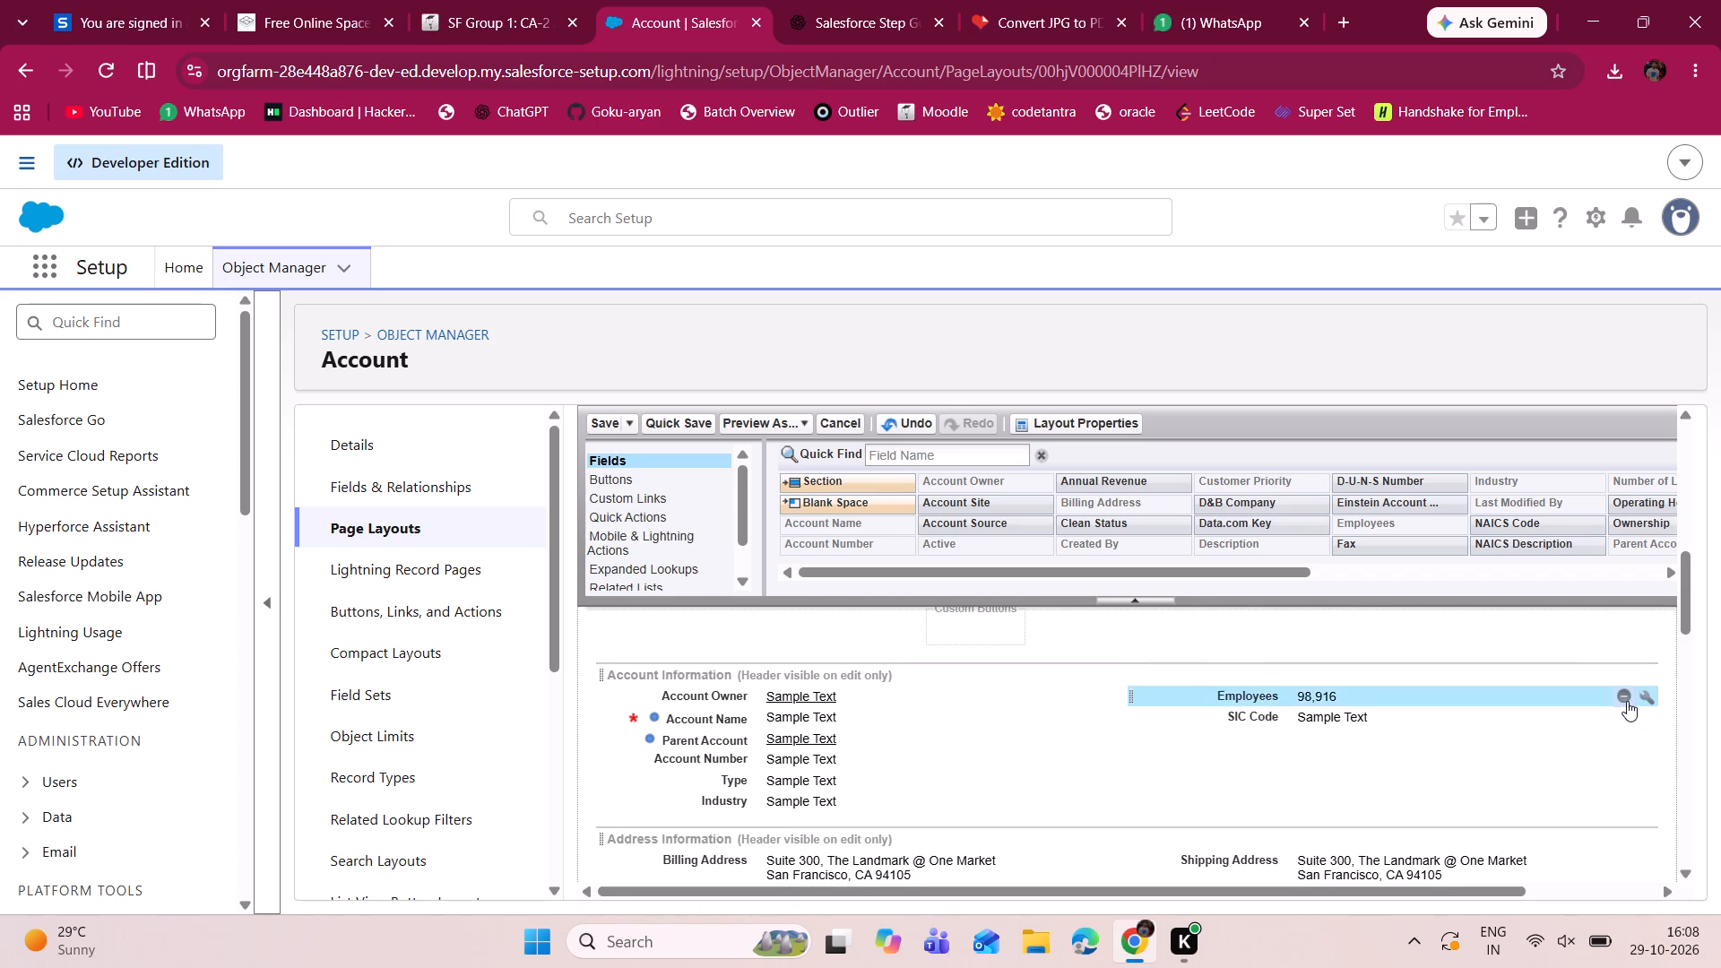
{"action": "left_click", "coordinate": [1622, 701]}
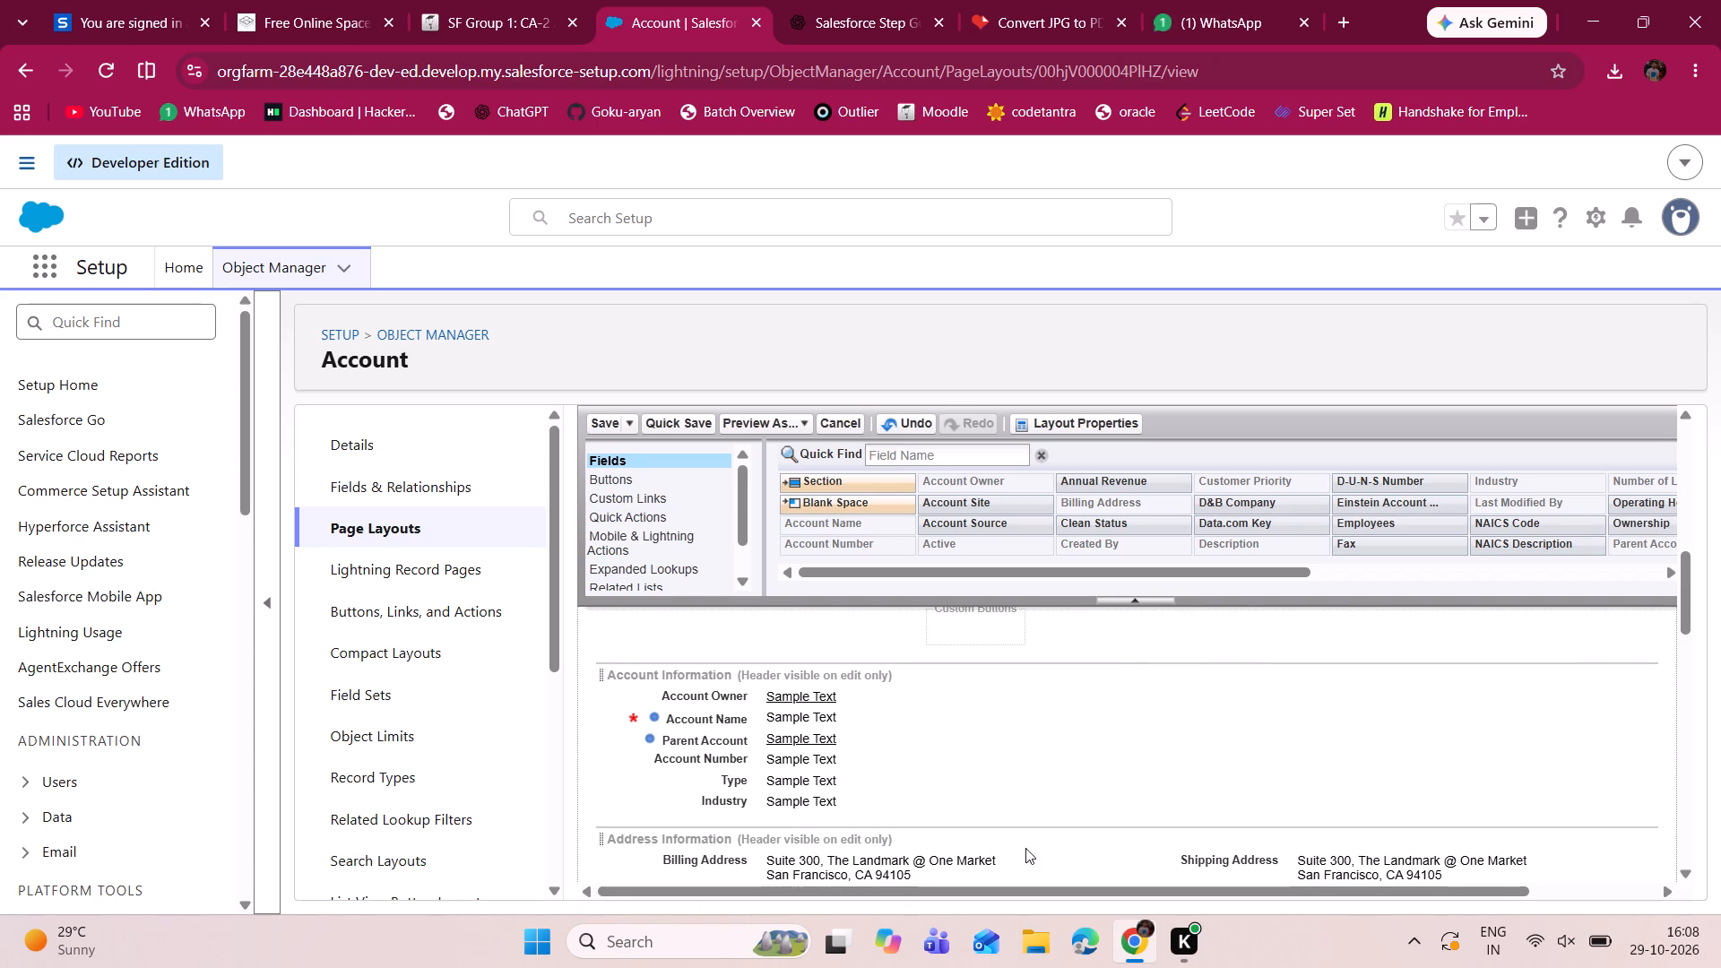
Add a new section to the layout between the Account Information and Address Information sections.
{"action": "scroll", "coordinate": [891, 894], "scroll_direction": "down", "scroll_amount": 1}
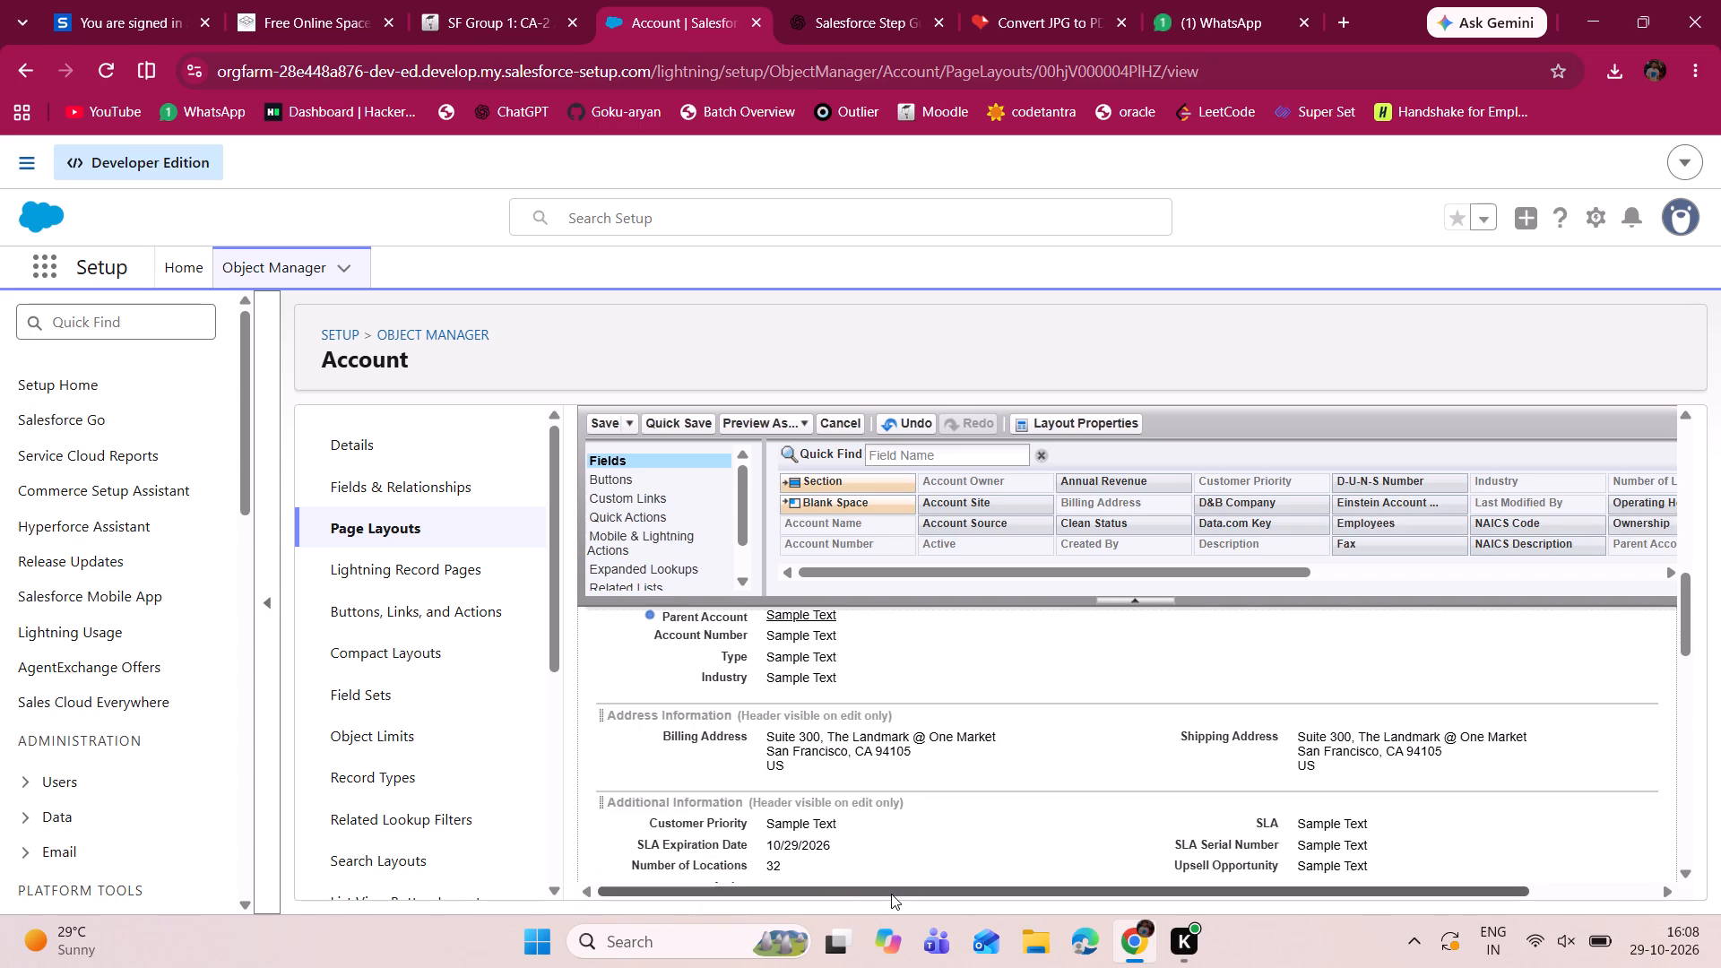
{"action": "scroll", "coordinate": [891, 894], "scroll_direction": "down", "scroll_amount": 1}
{"action": "right_click", "coordinate": [891, 894]}
{"action": "scroll", "coordinate": [891, 894], "scroll_direction": "down", "scroll_amount": 1}
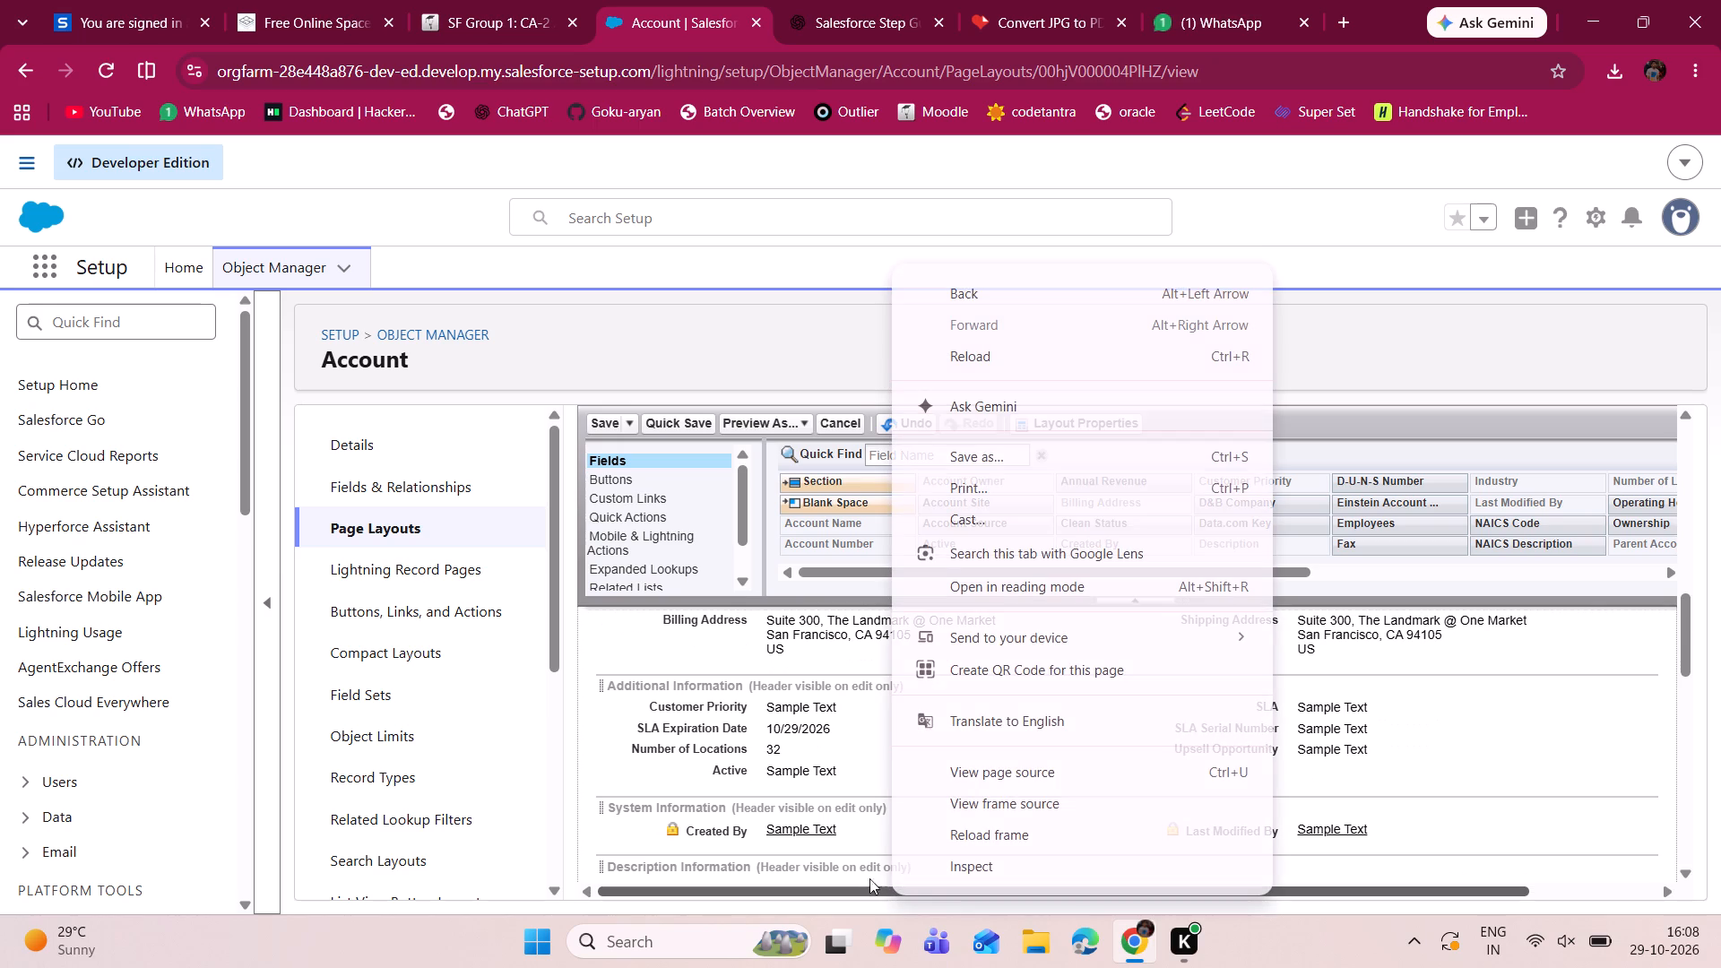
{"action": "scroll", "coordinate": [682, 714], "scroll_direction": "up", "scroll_amount": 2}
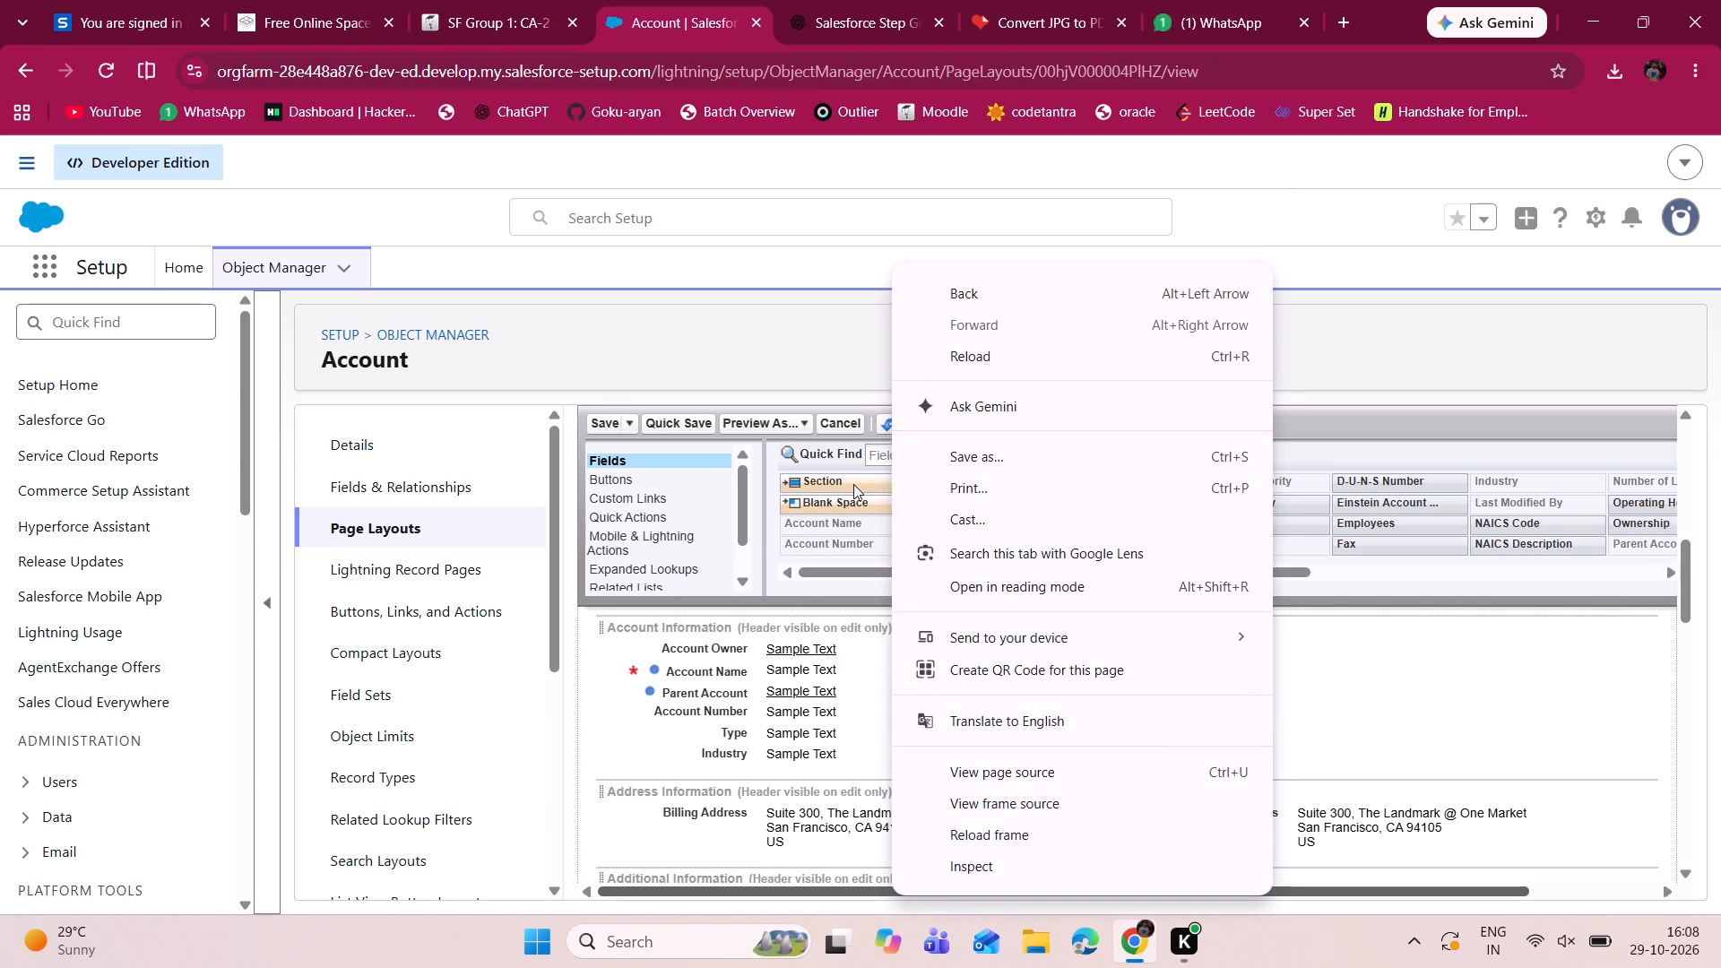
{"action": "left_click", "coordinate": [853, 484]}
{"action": "left_click_drag", "start_coordinate": [853, 484], "coordinate": [652, 886]}
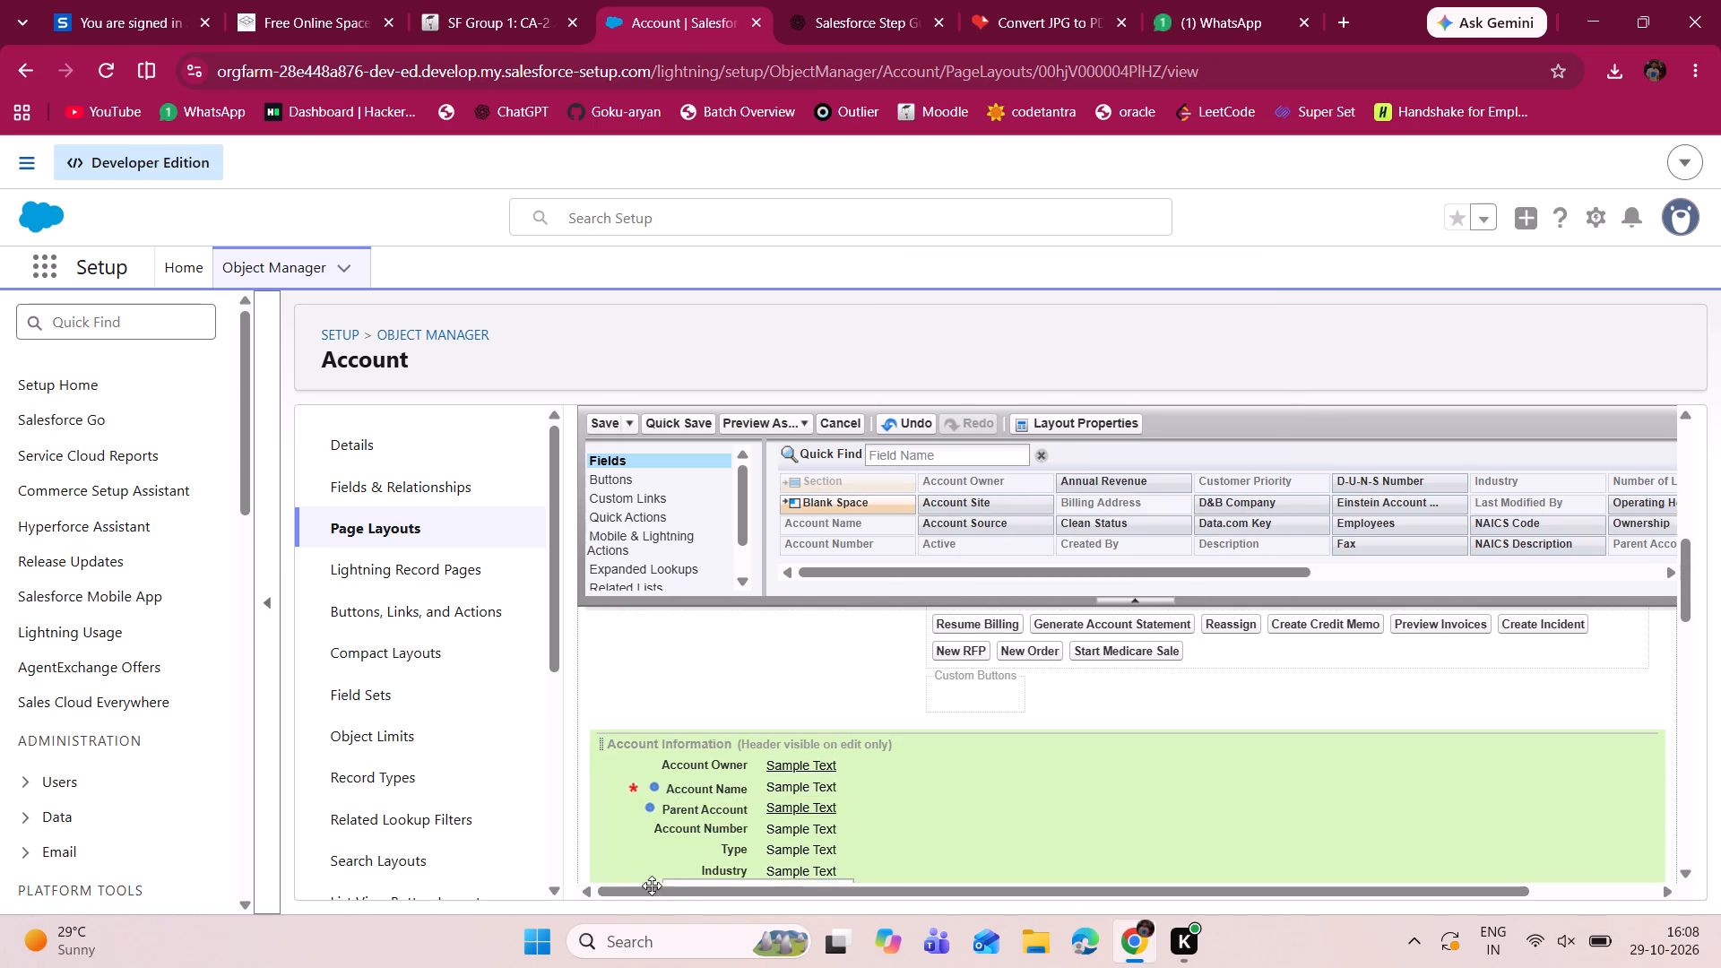
{"action": "left_click_drag", "start_coordinate": [652, 886], "coordinate": [614, 799]}
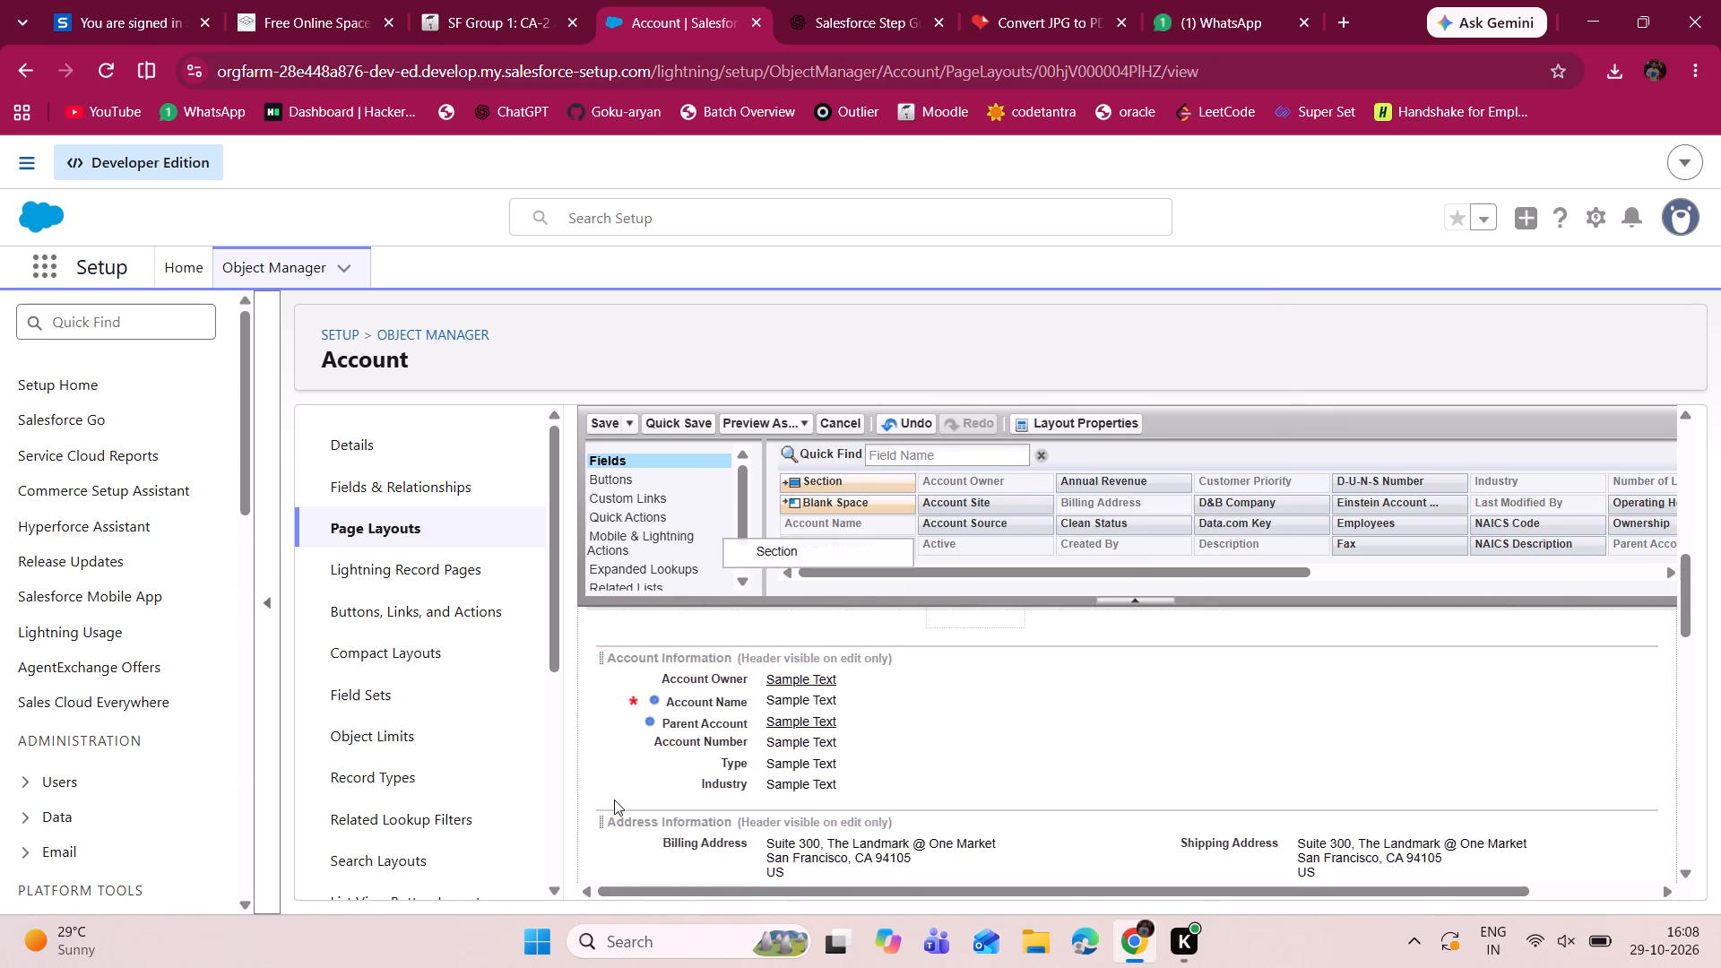
{"action": "double_click", "coordinate": [825, 467]}
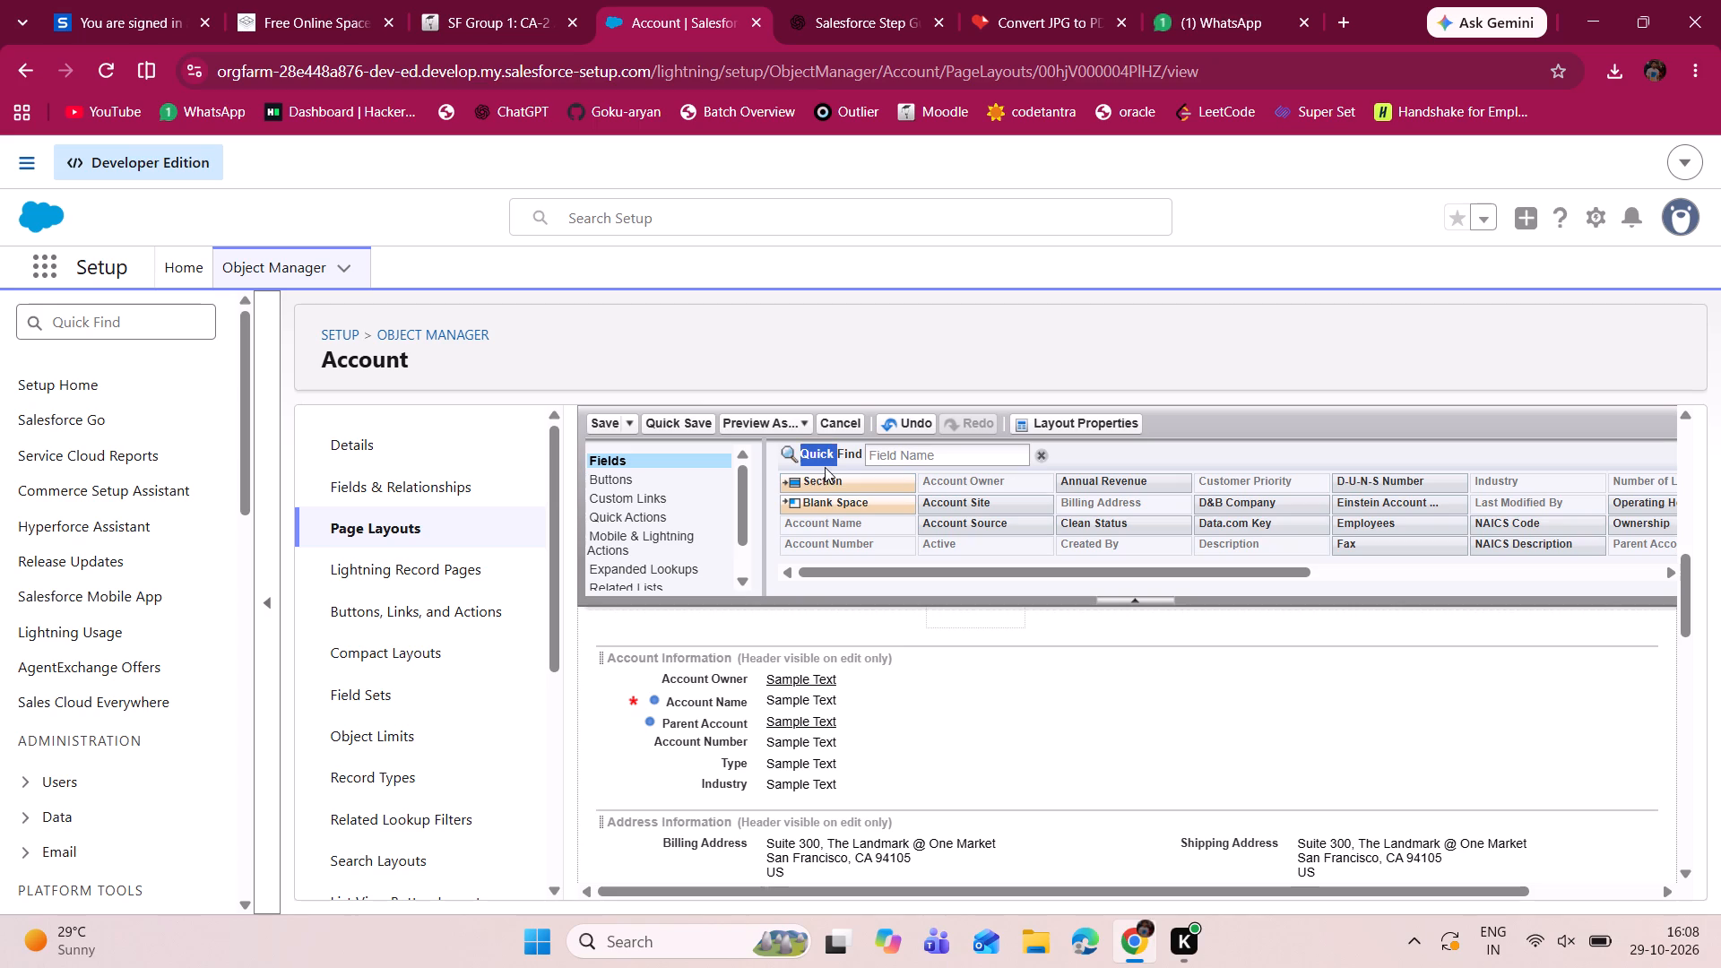
{"action": "left_click_drag", "start_coordinate": [825, 485], "coordinate": [606, 774]}
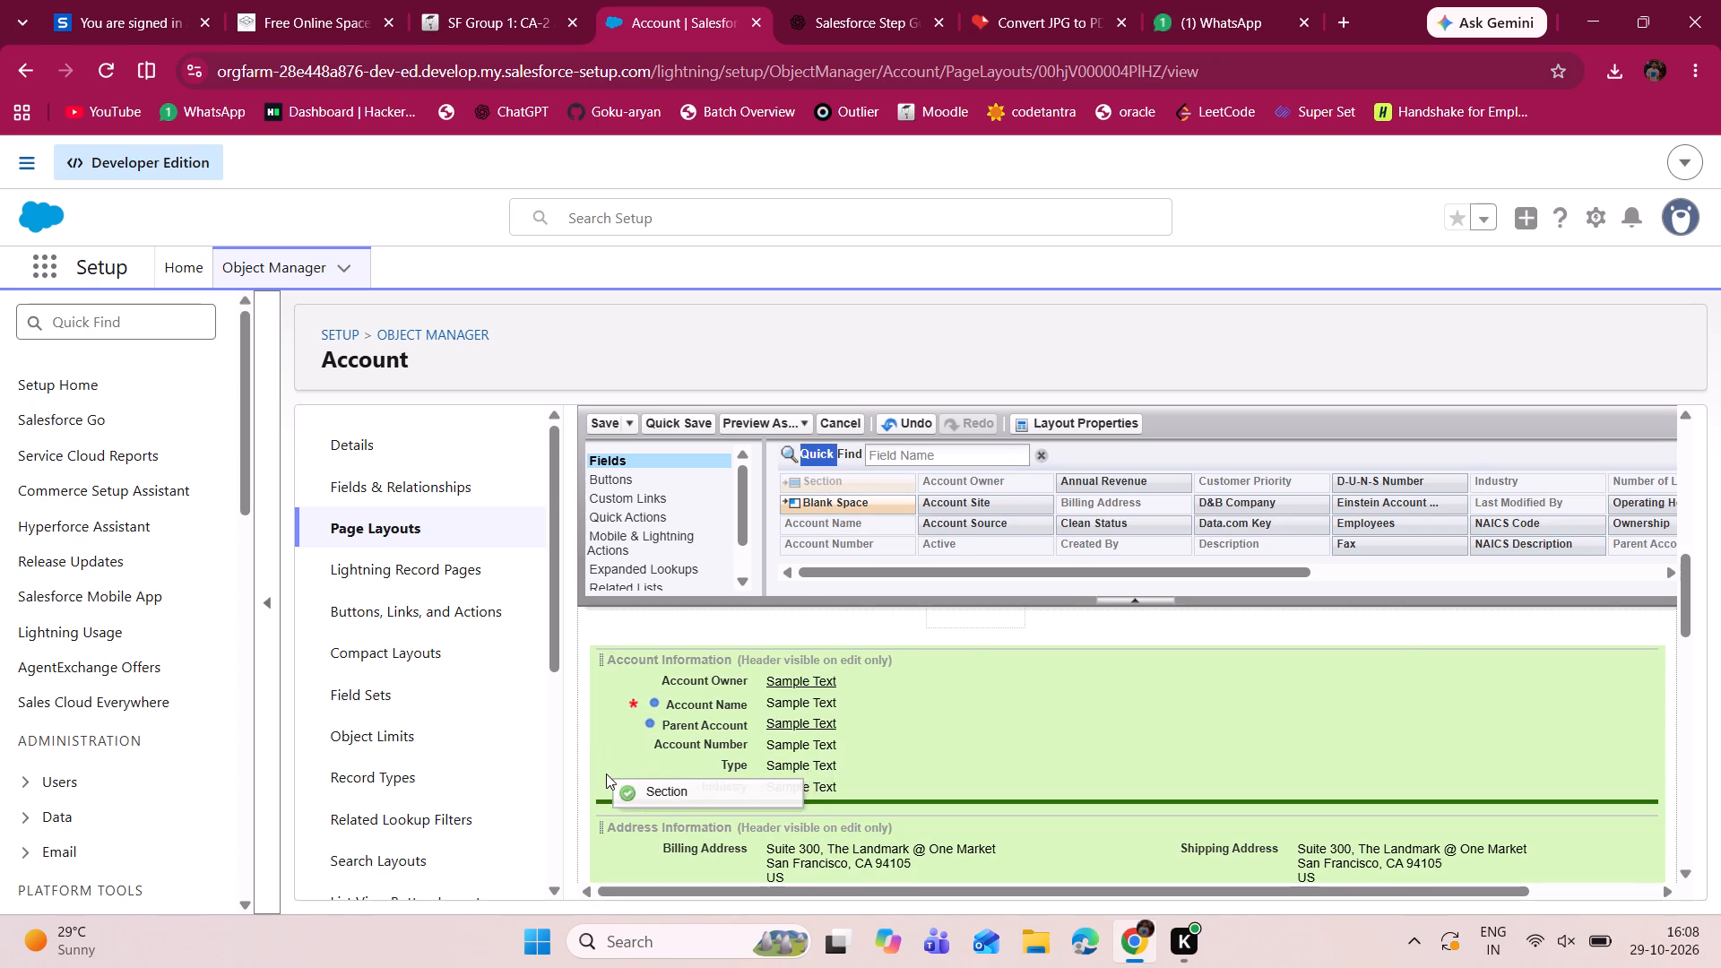
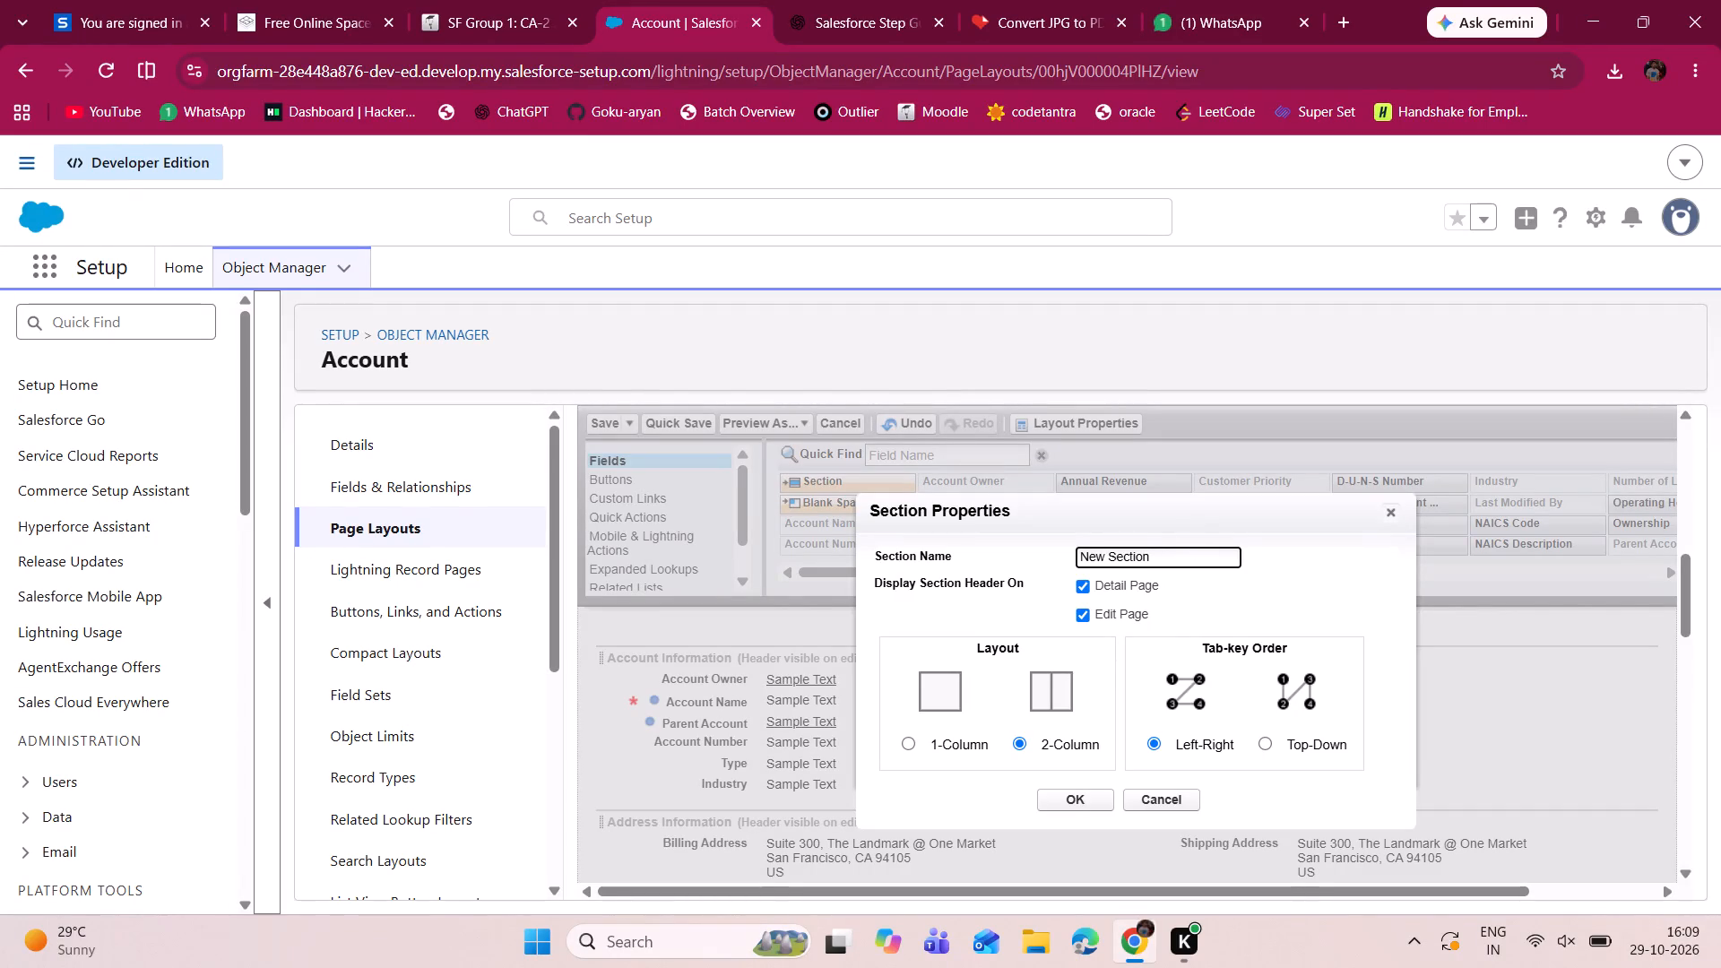
Name the new section "Contact Information" and apply its section properties.
{"action": "key", "text": "BackSpace"}
{"action": "key", "text": "BackSpace"}
{"action": "key", "text": "BackSpace"}
{"action": "key", "text": "BackSpace"}
{"action": "key", "text": "BackSpace"}
{"action": "key", "text": "BackSpace"}
{"action": "key", "text": "BackSpace"}
{"action": "key", "text": "BackSpace"}
{"action": "key", "text": "BackSpace"}
{"action": "key", "text": "BackSpace"}
{"action": "key", "text": "BackSpace"}
{"action": "key", "text": "BackSpace"}
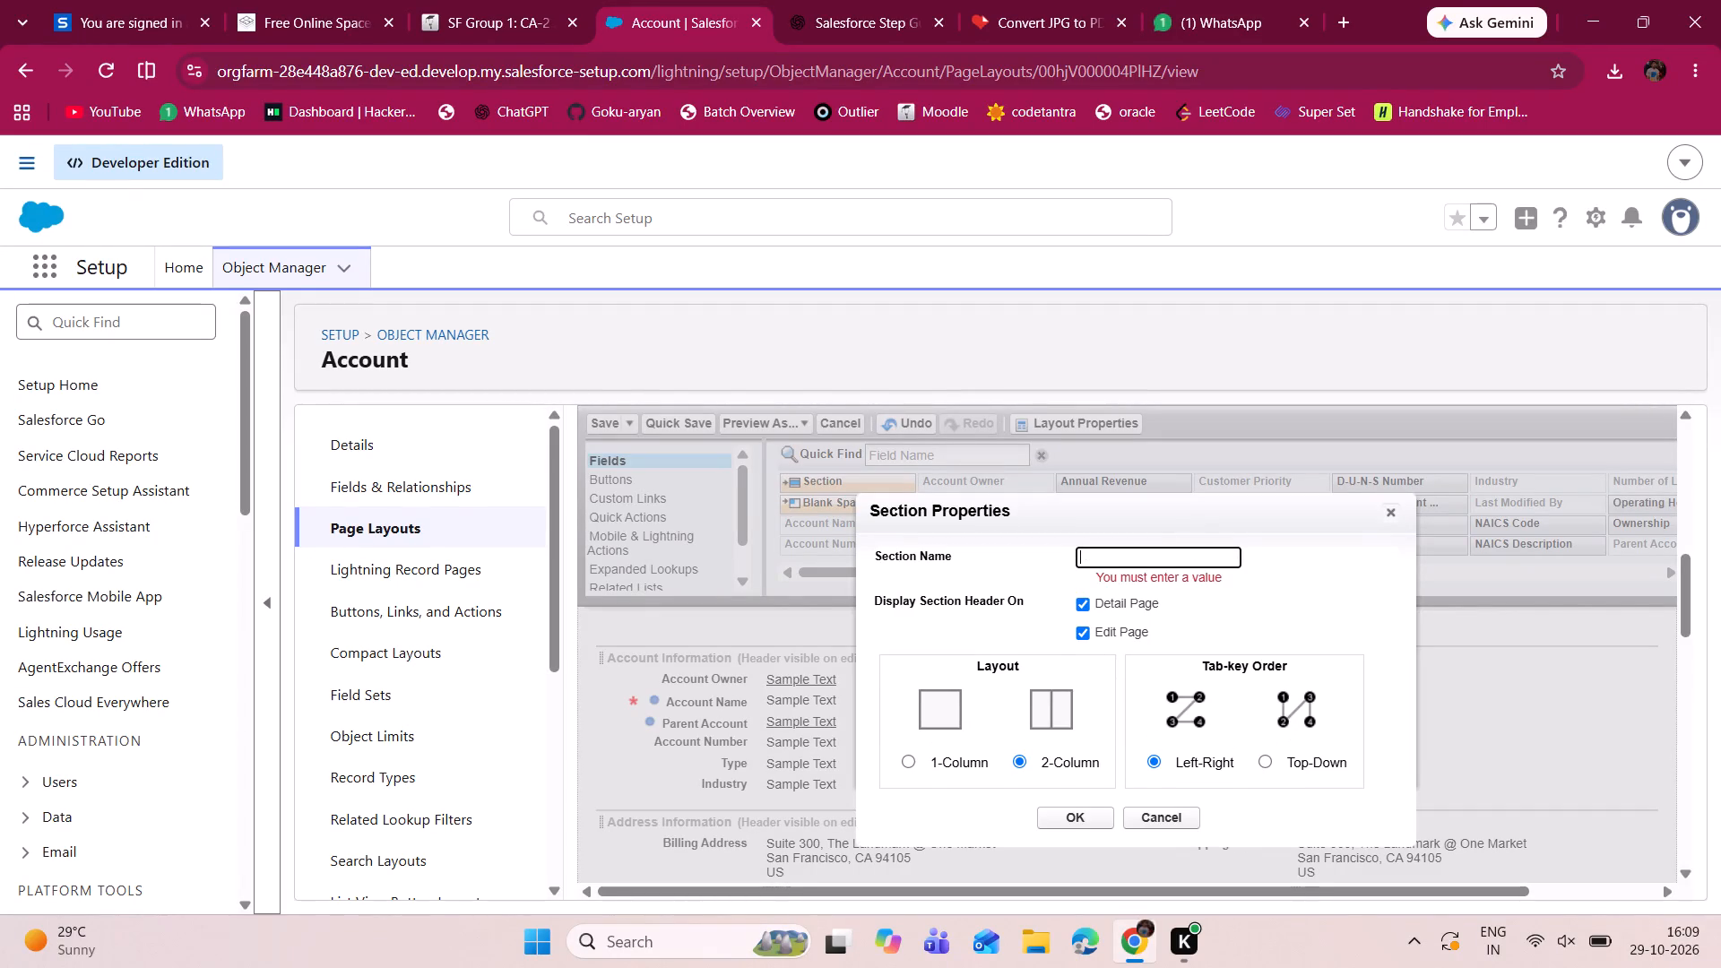
{"action": "type", "text": "on"}
{"action": "type", "text": "tact"}
{"action": "key", "text": "space"}
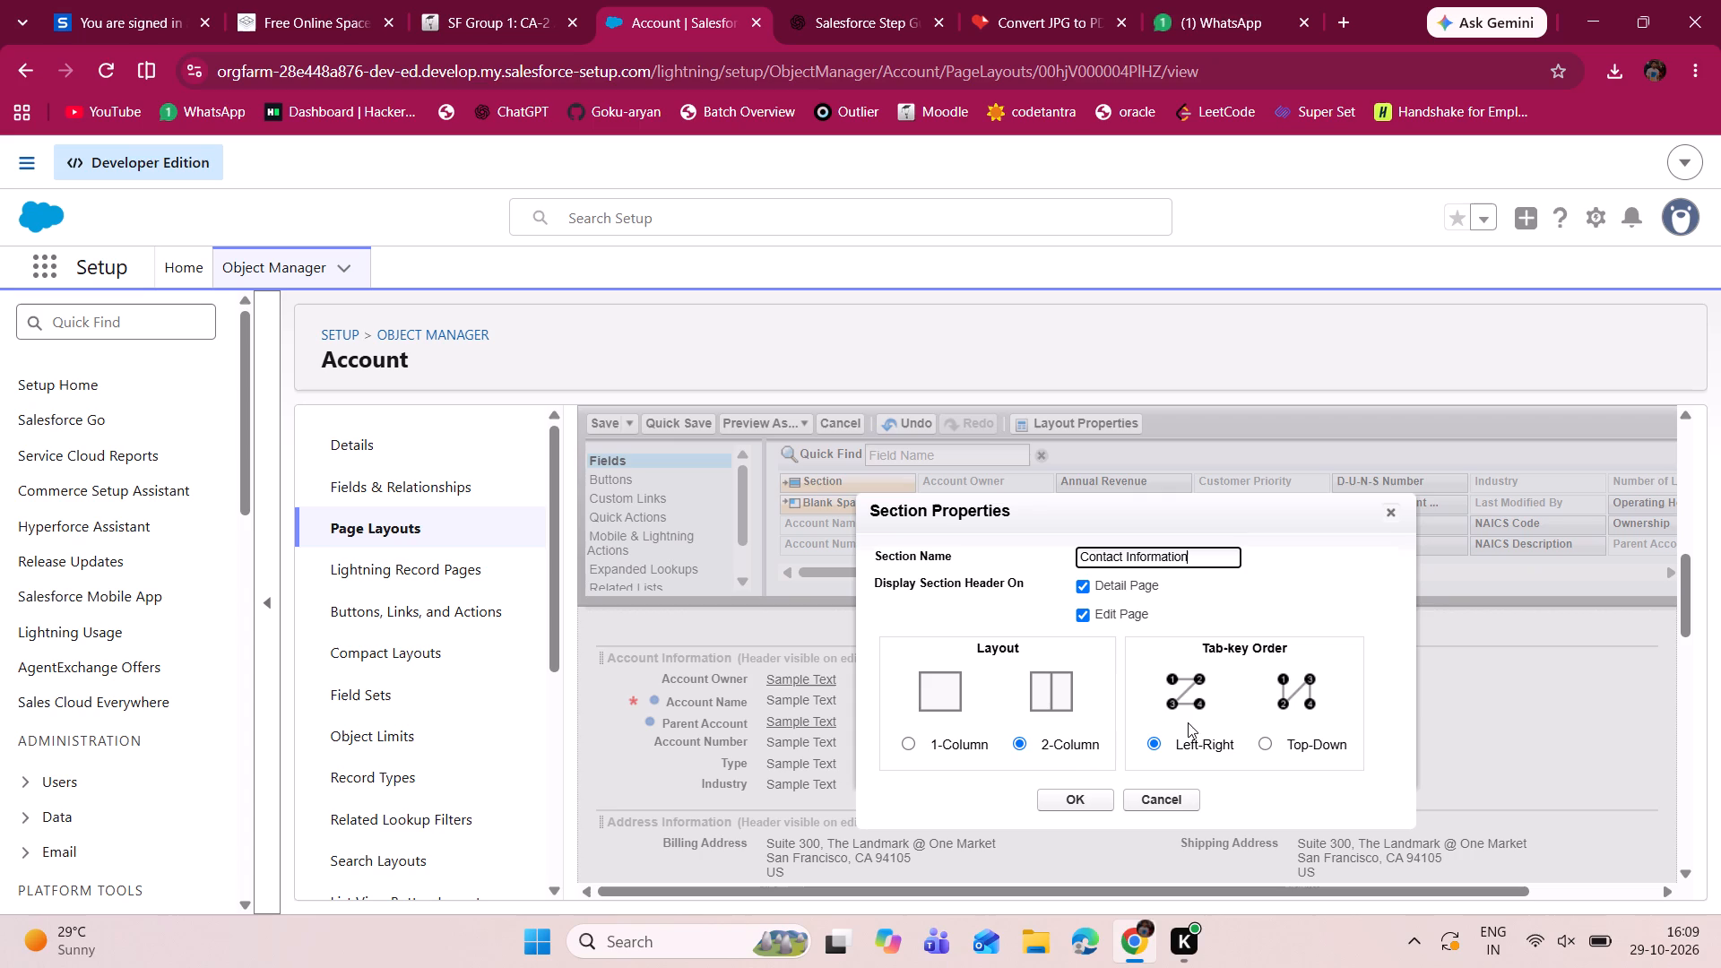
{"action": "left_click", "coordinate": [1085, 806]}
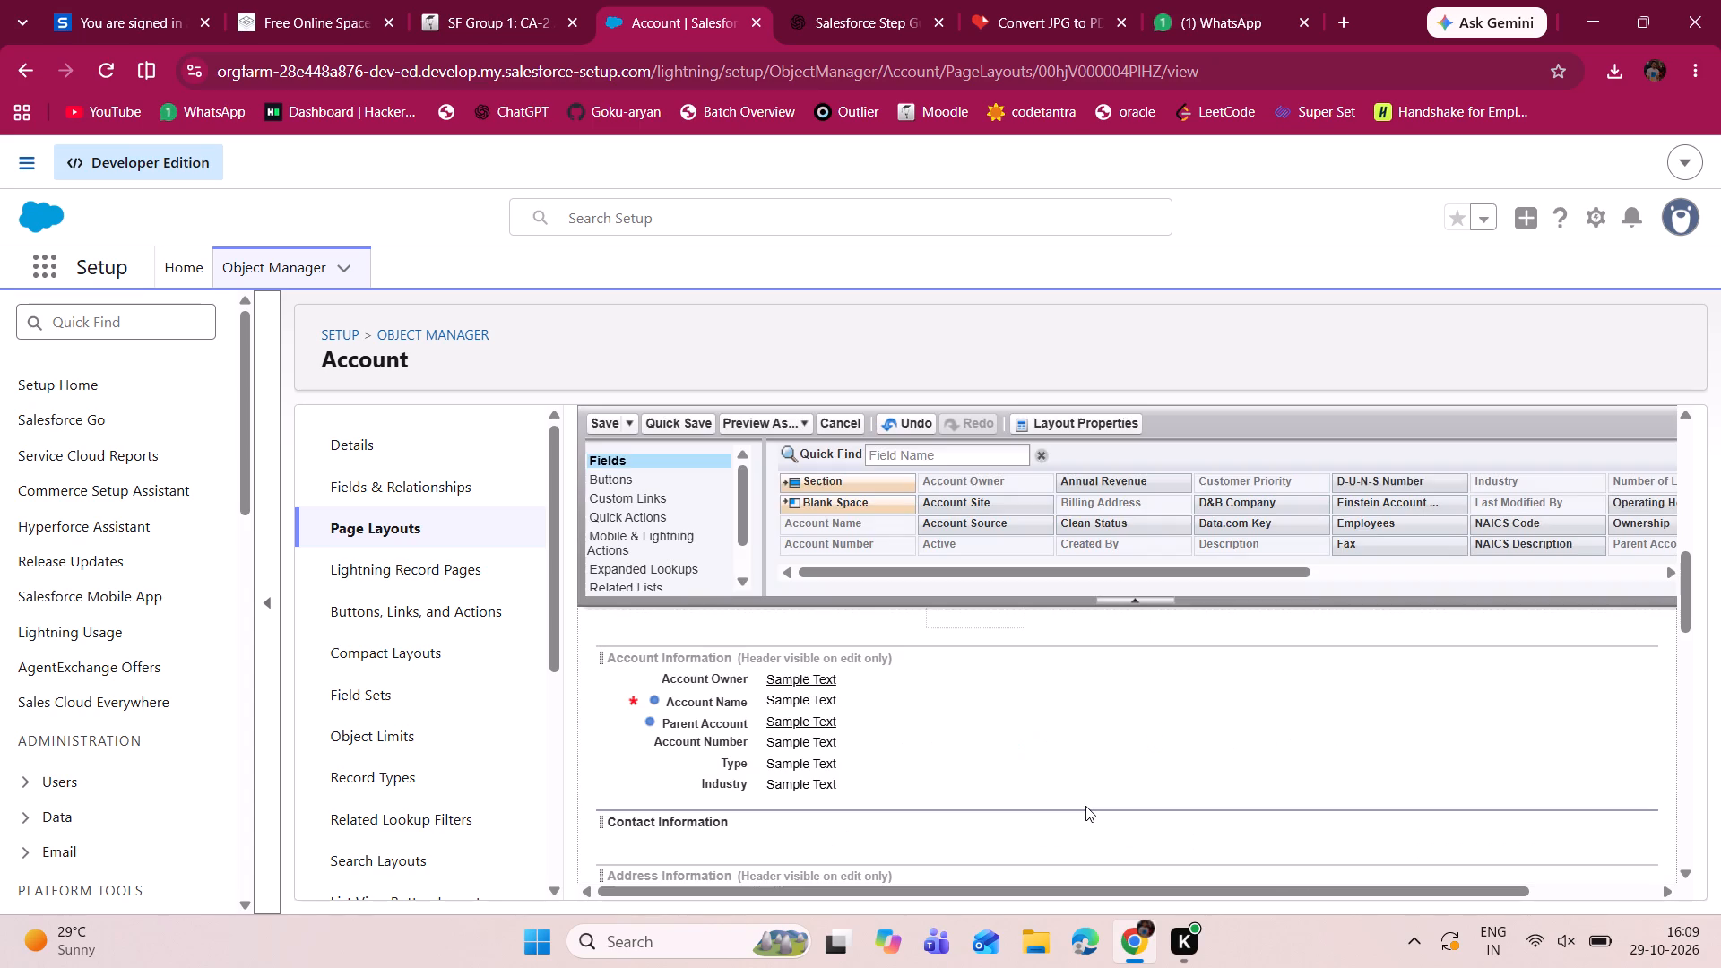
Add the Phone field to the empty Contact Information section of the layout.
{"action": "scroll", "coordinate": [1085, 806], "scroll_direction": "down", "scroll_amount": 2}
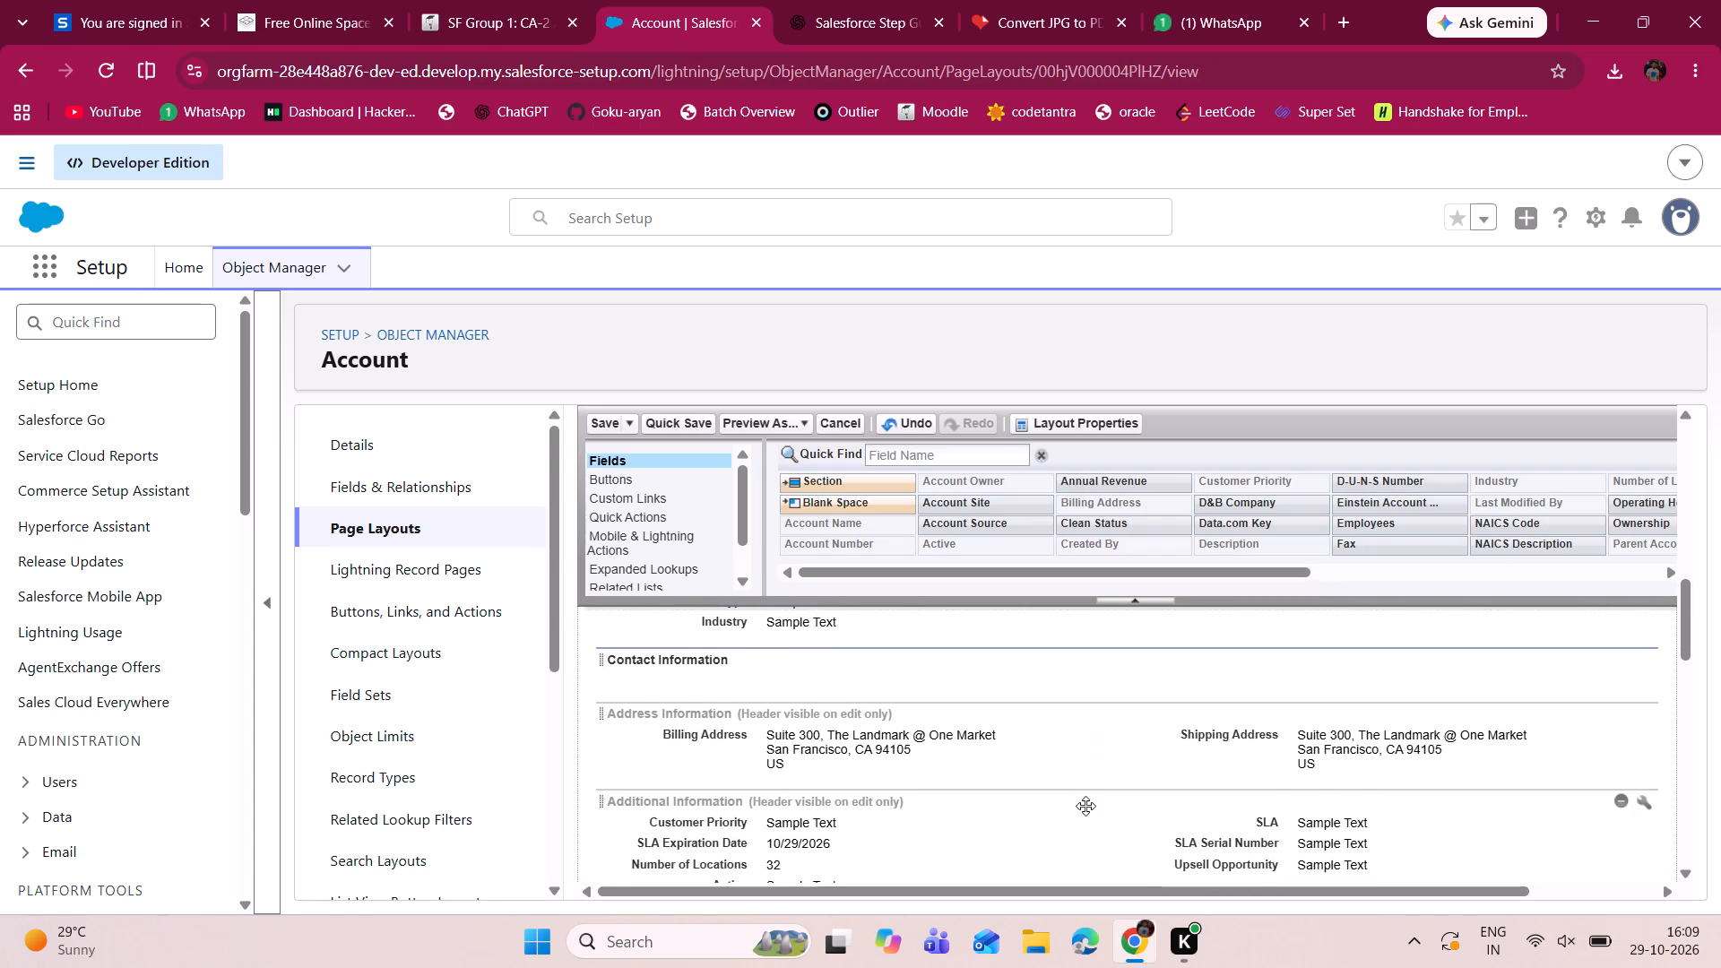
{"action": "left_click", "coordinate": [718, 660]}
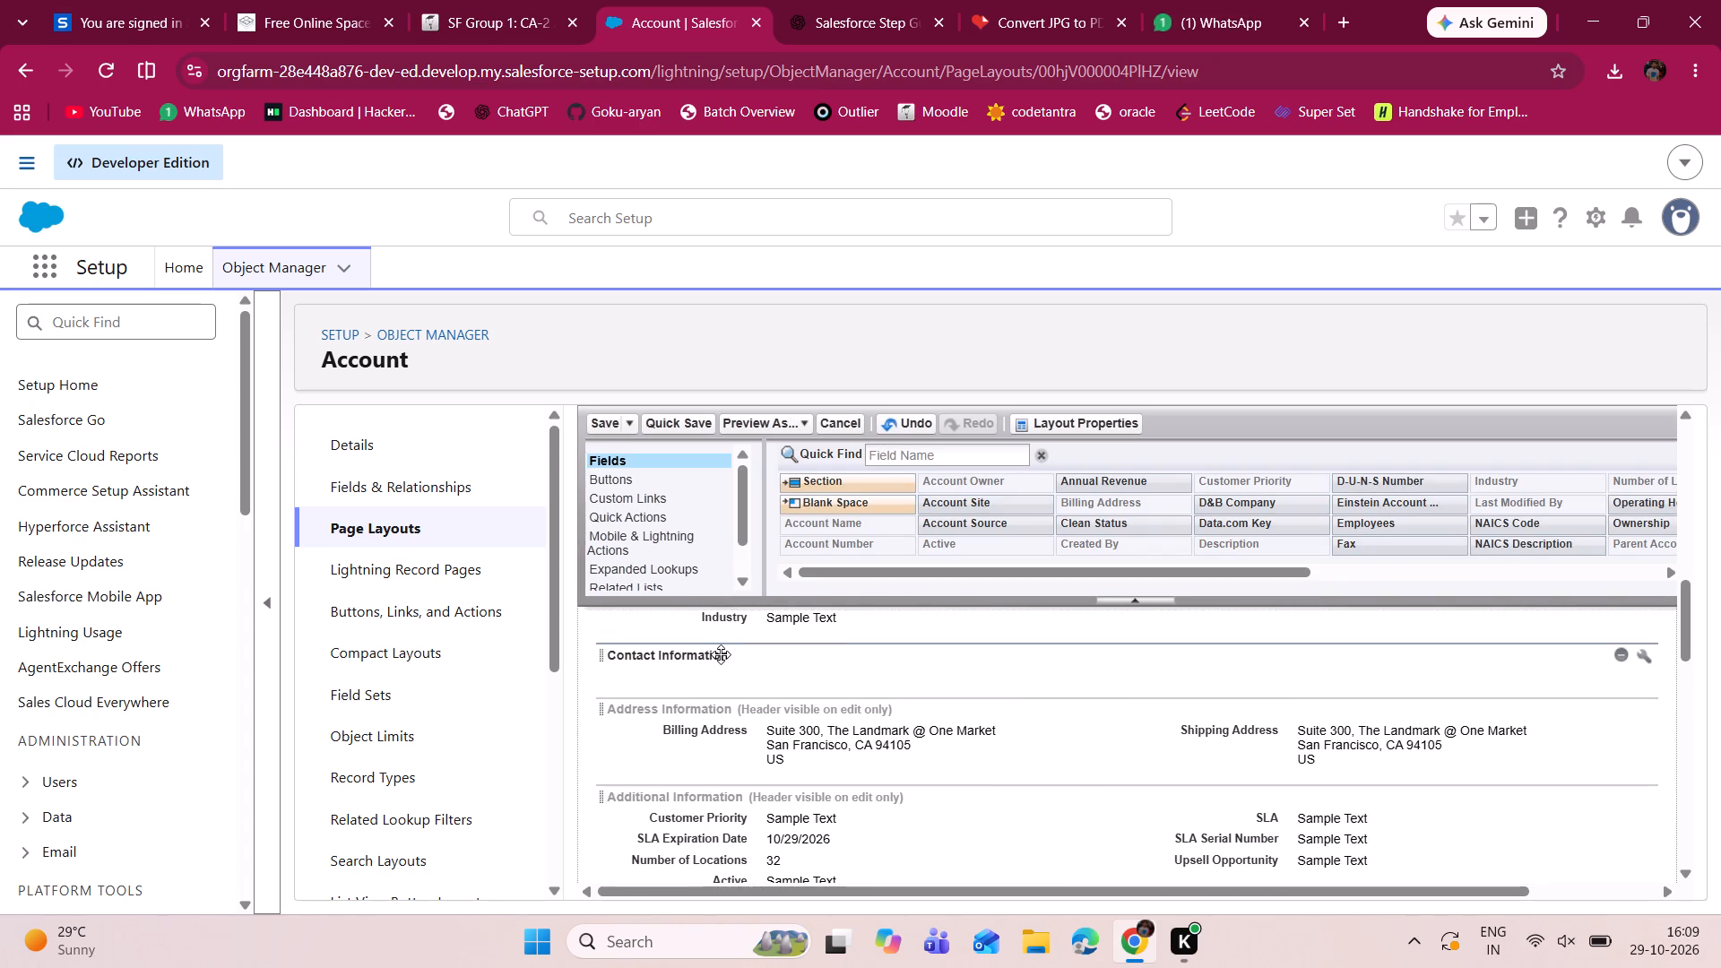
{"action": "left_click", "coordinate": [721, 654]}
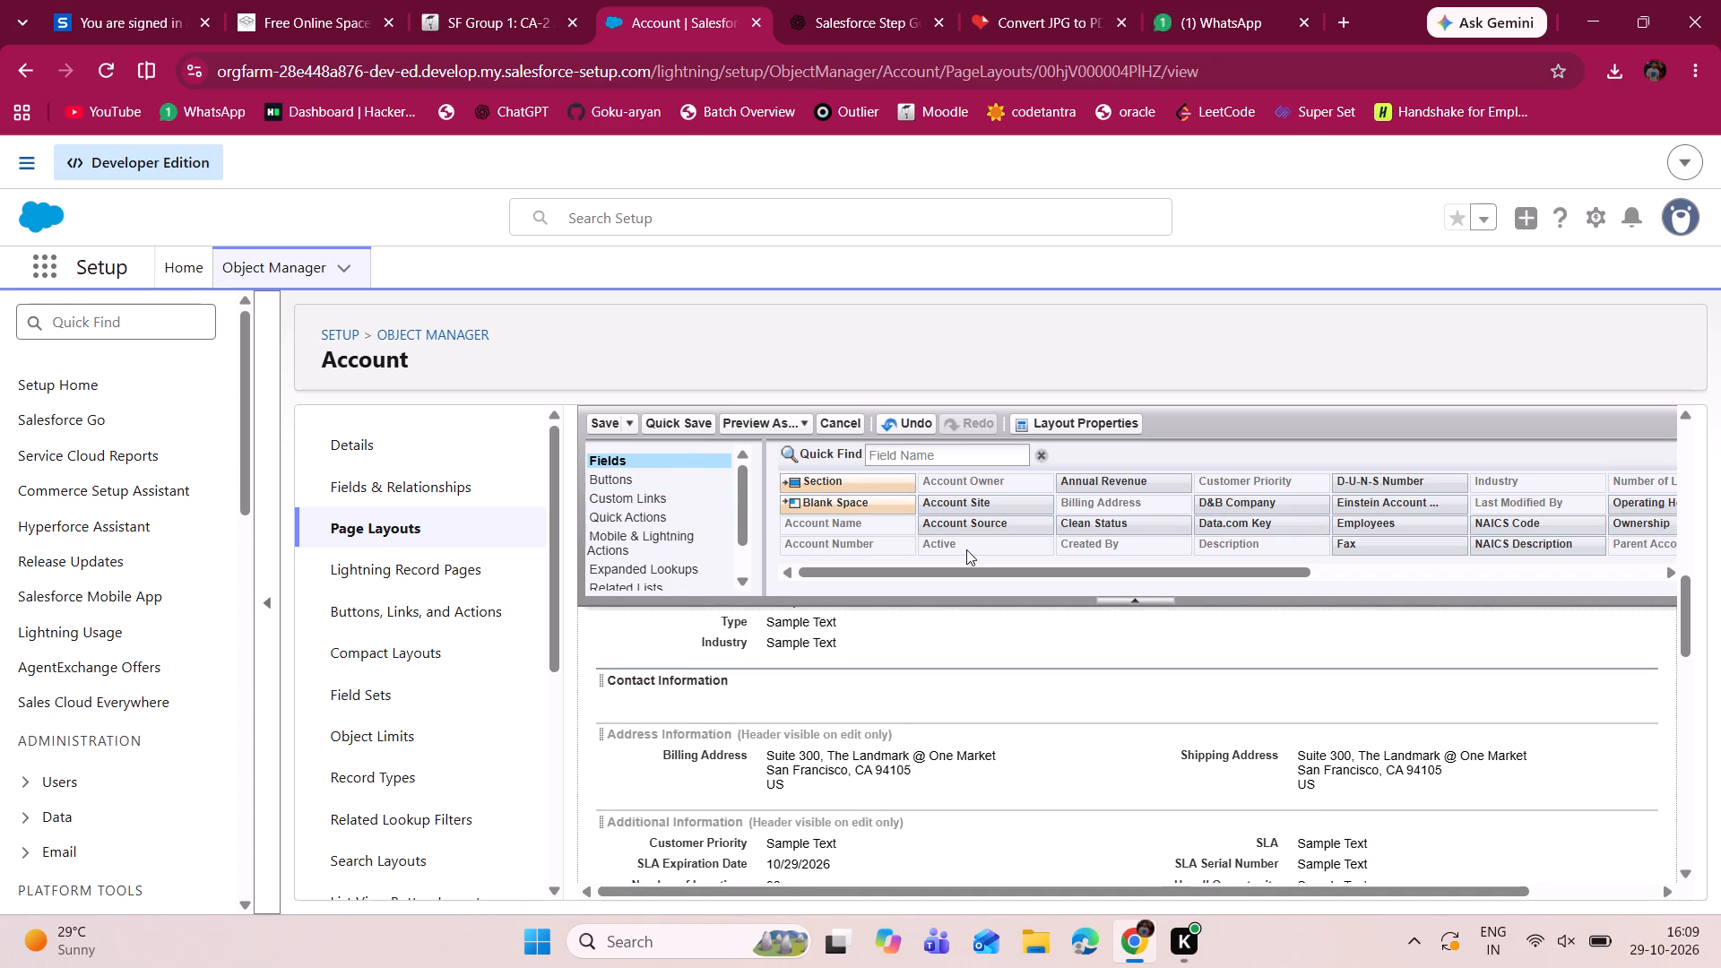
{"action": "scroll", "coordinate": [1240, 491], "scroll_direction": "left", "scroll_amount": 5}
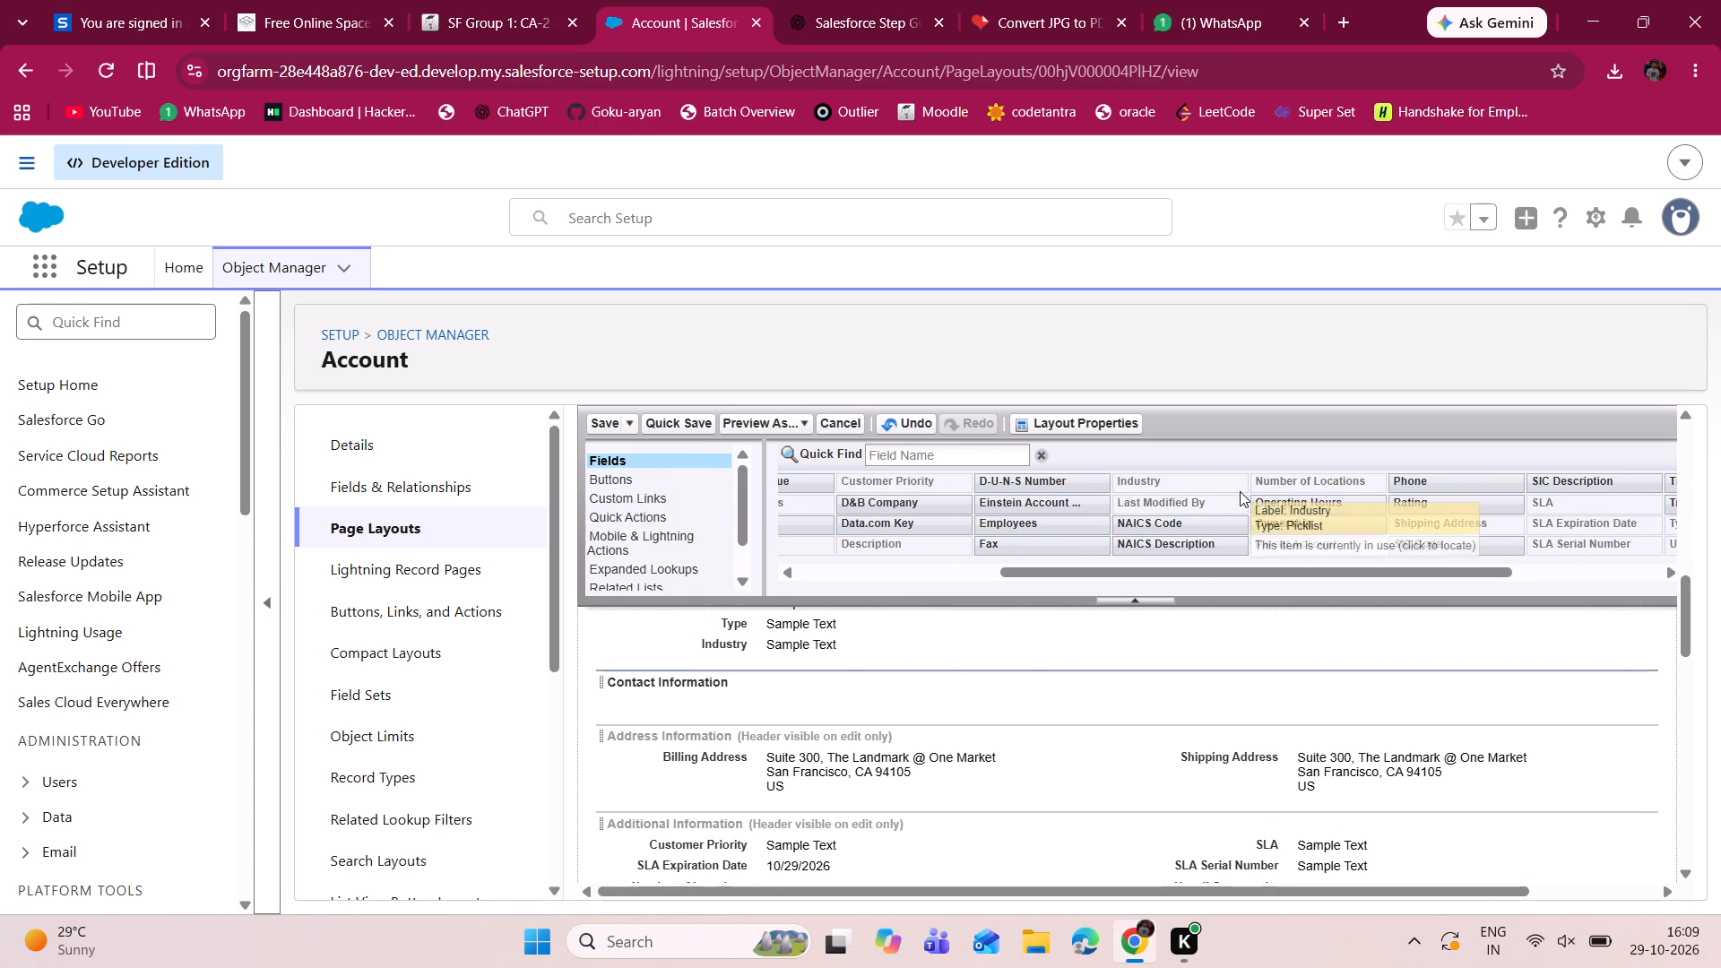
{"action": "left_click_drag", "start_coordinate": [1420, 485], "coordinate": [1386, 523]}
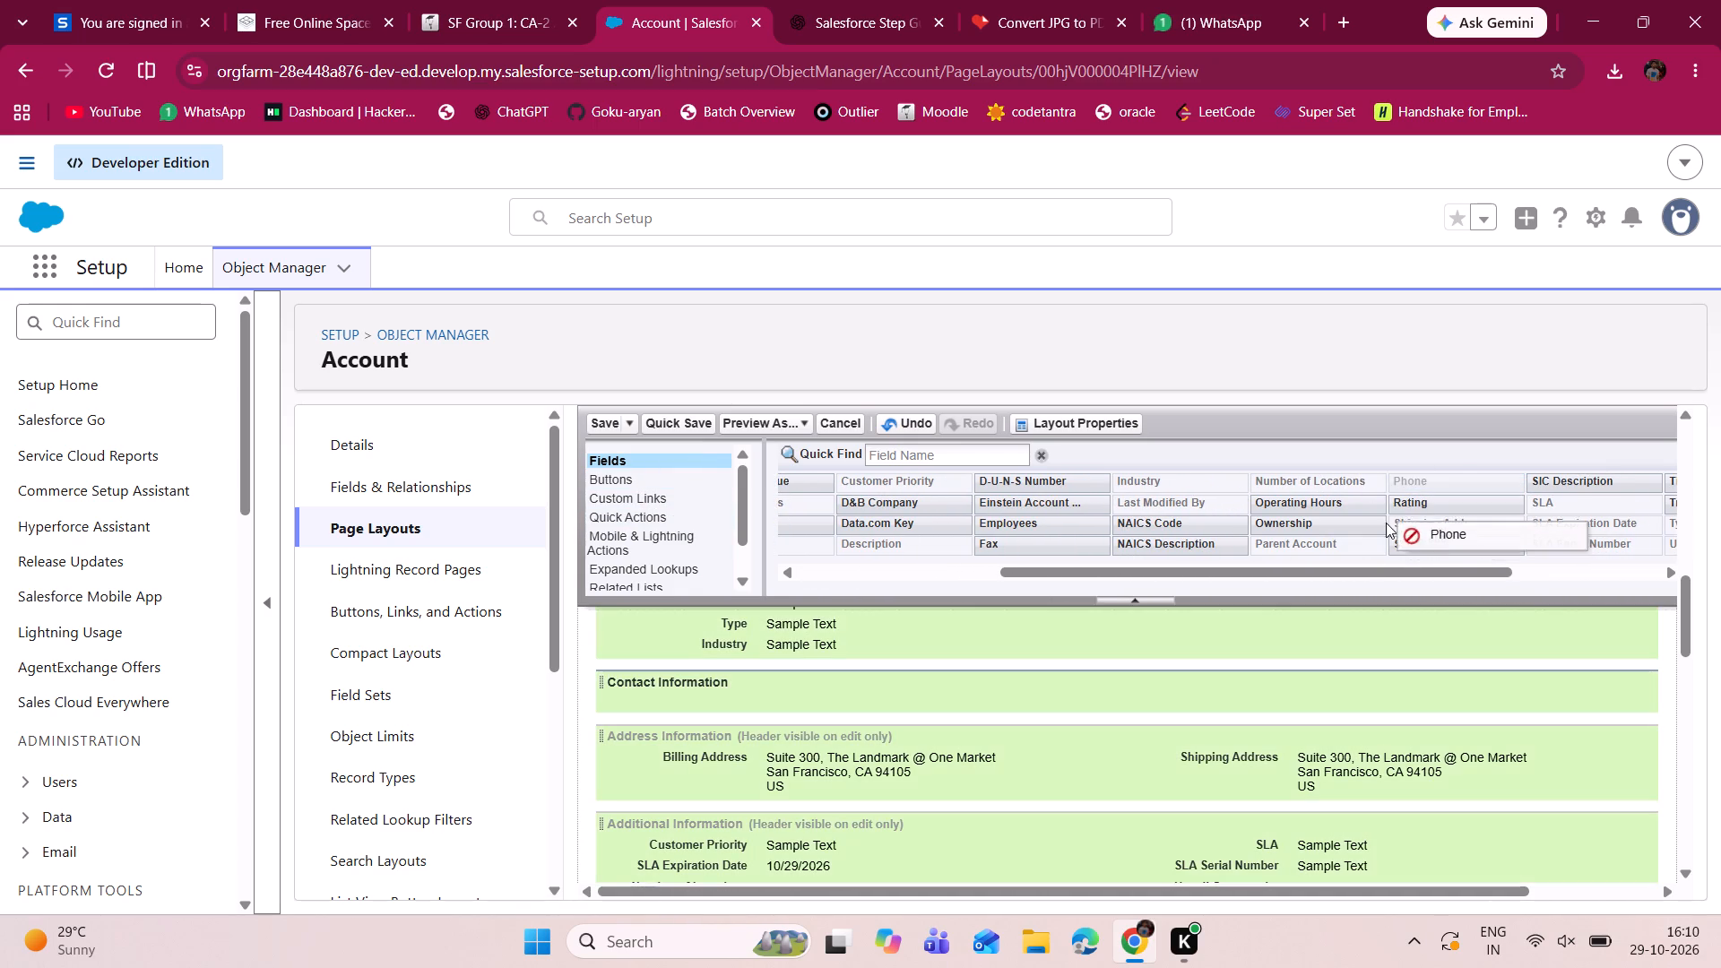
{"action": "left_click_drag", "start_coordinate": [1386, 523], "coordinate": [1132, 752]}
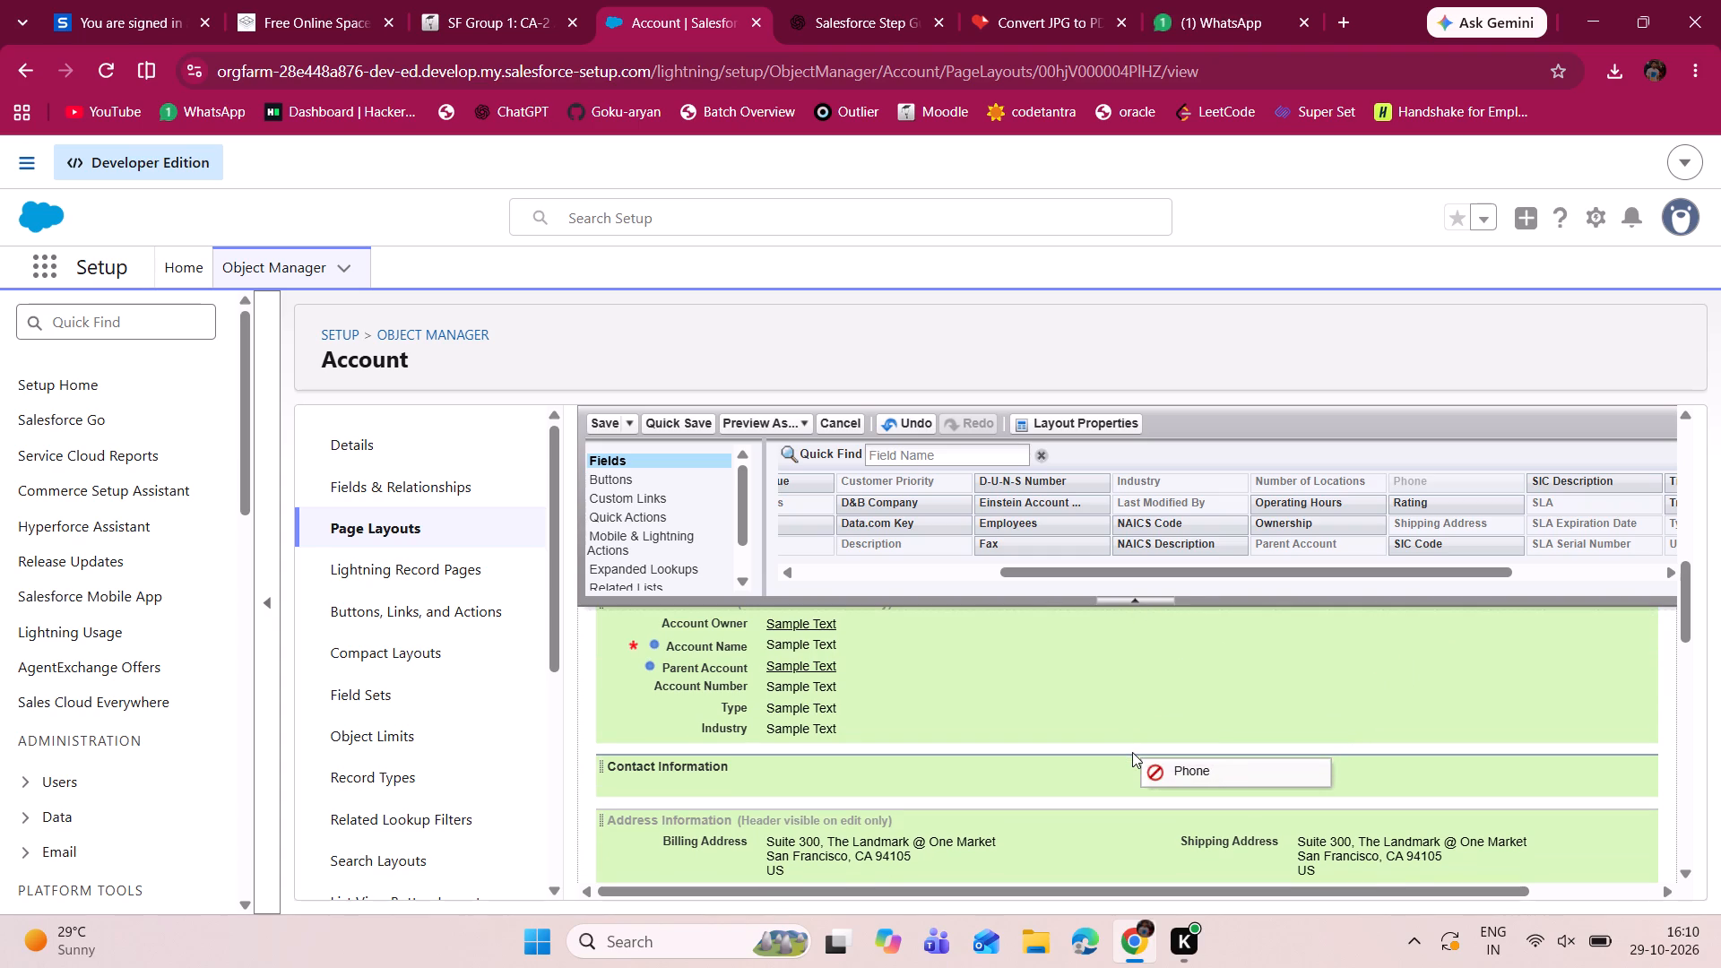
{"action": "left_click_drag", "start_coordinate": [1132, 752], "coordinate": [1101, 852]}
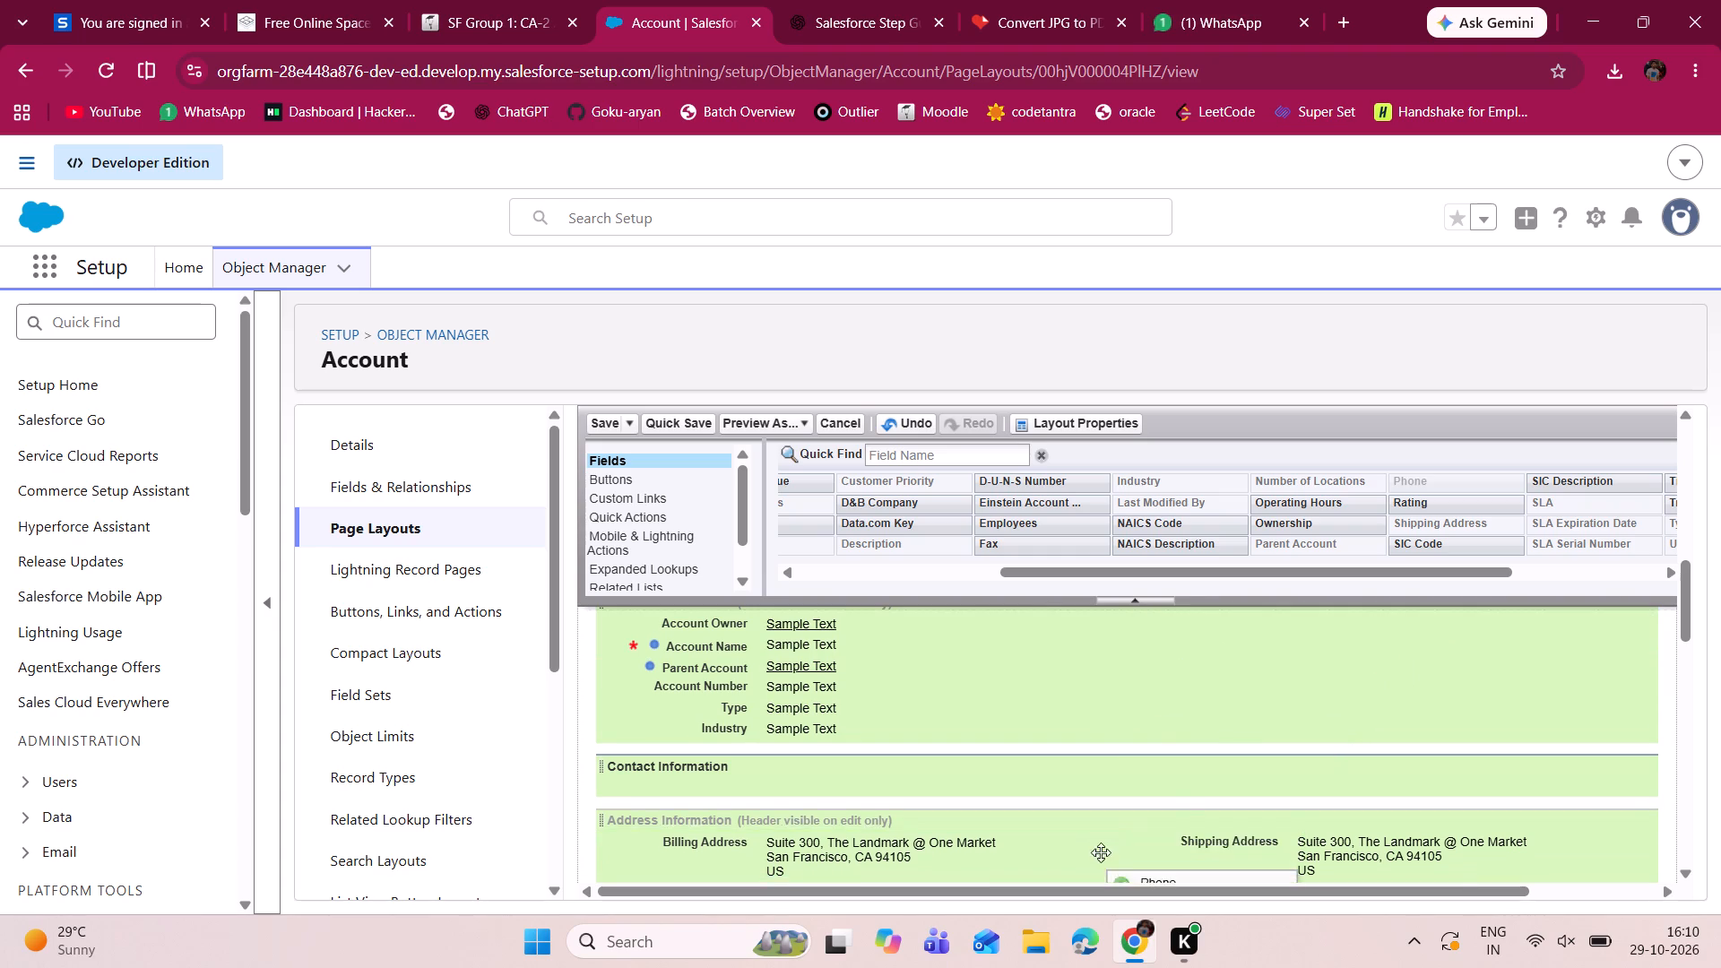
{"action": "left_click_drag", "start_coordinate": [1101, 852], "coordinate": [982, 769]}
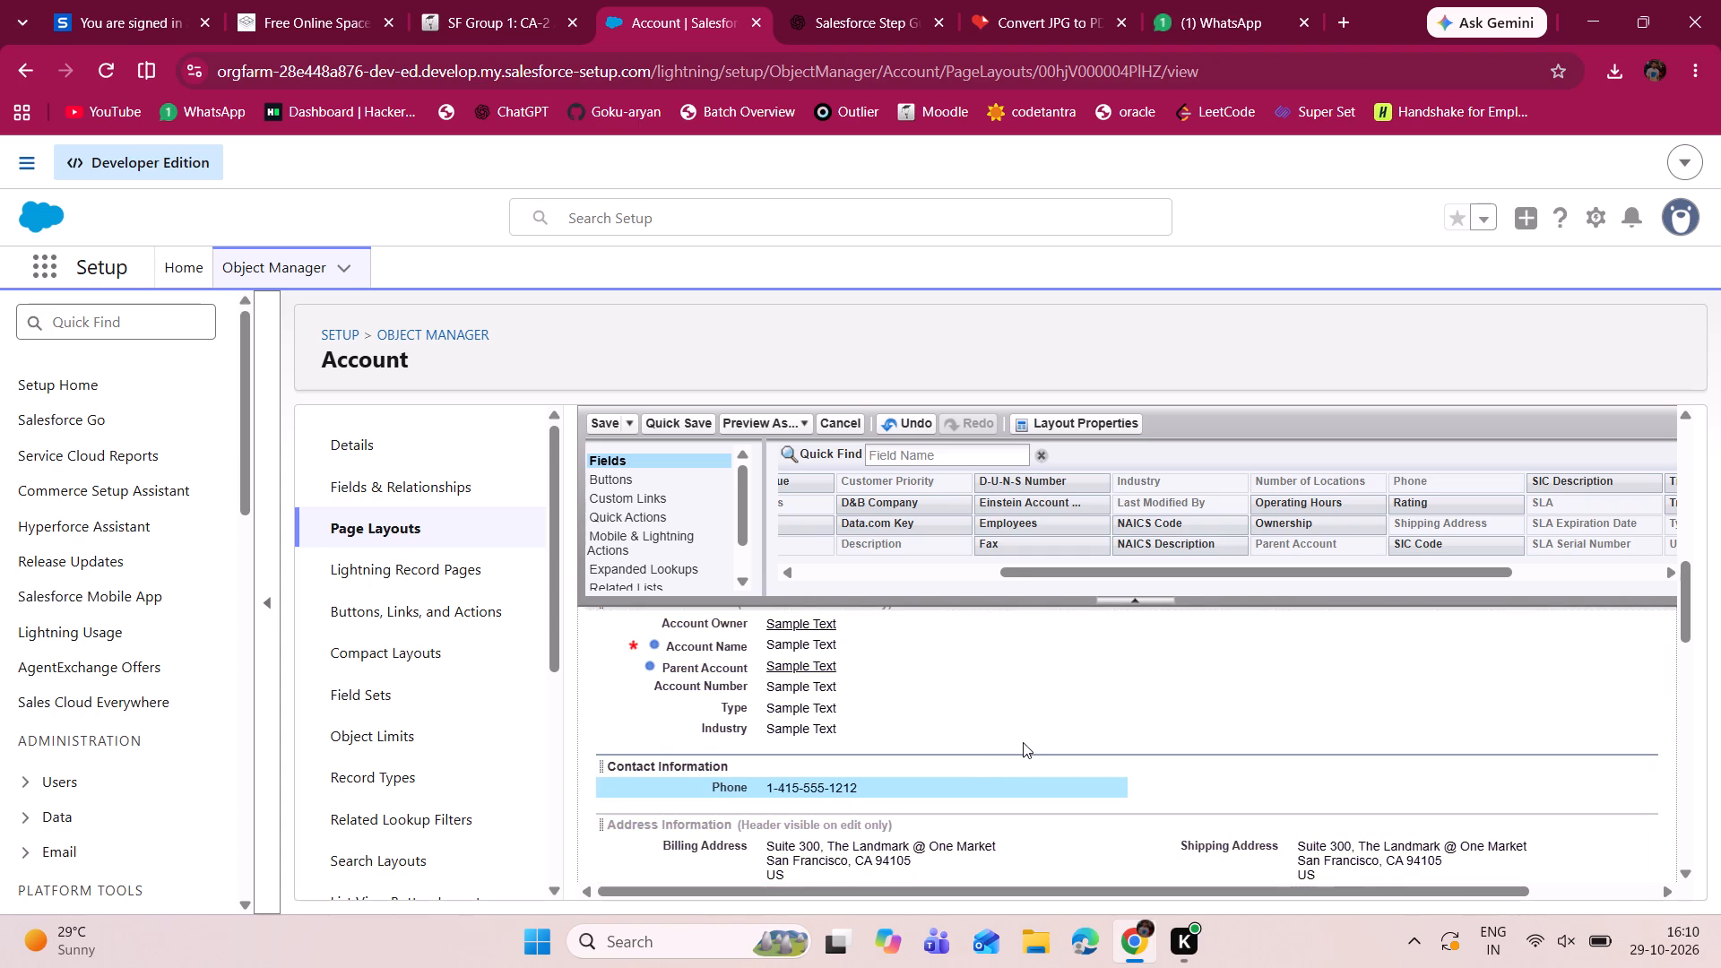
Add the Fax field to the Contact Information section alongside Phone.
{"action": "scroll", "coordinate": [1023, 742], "scroll_direction": "down", "scroll_amount": 1}
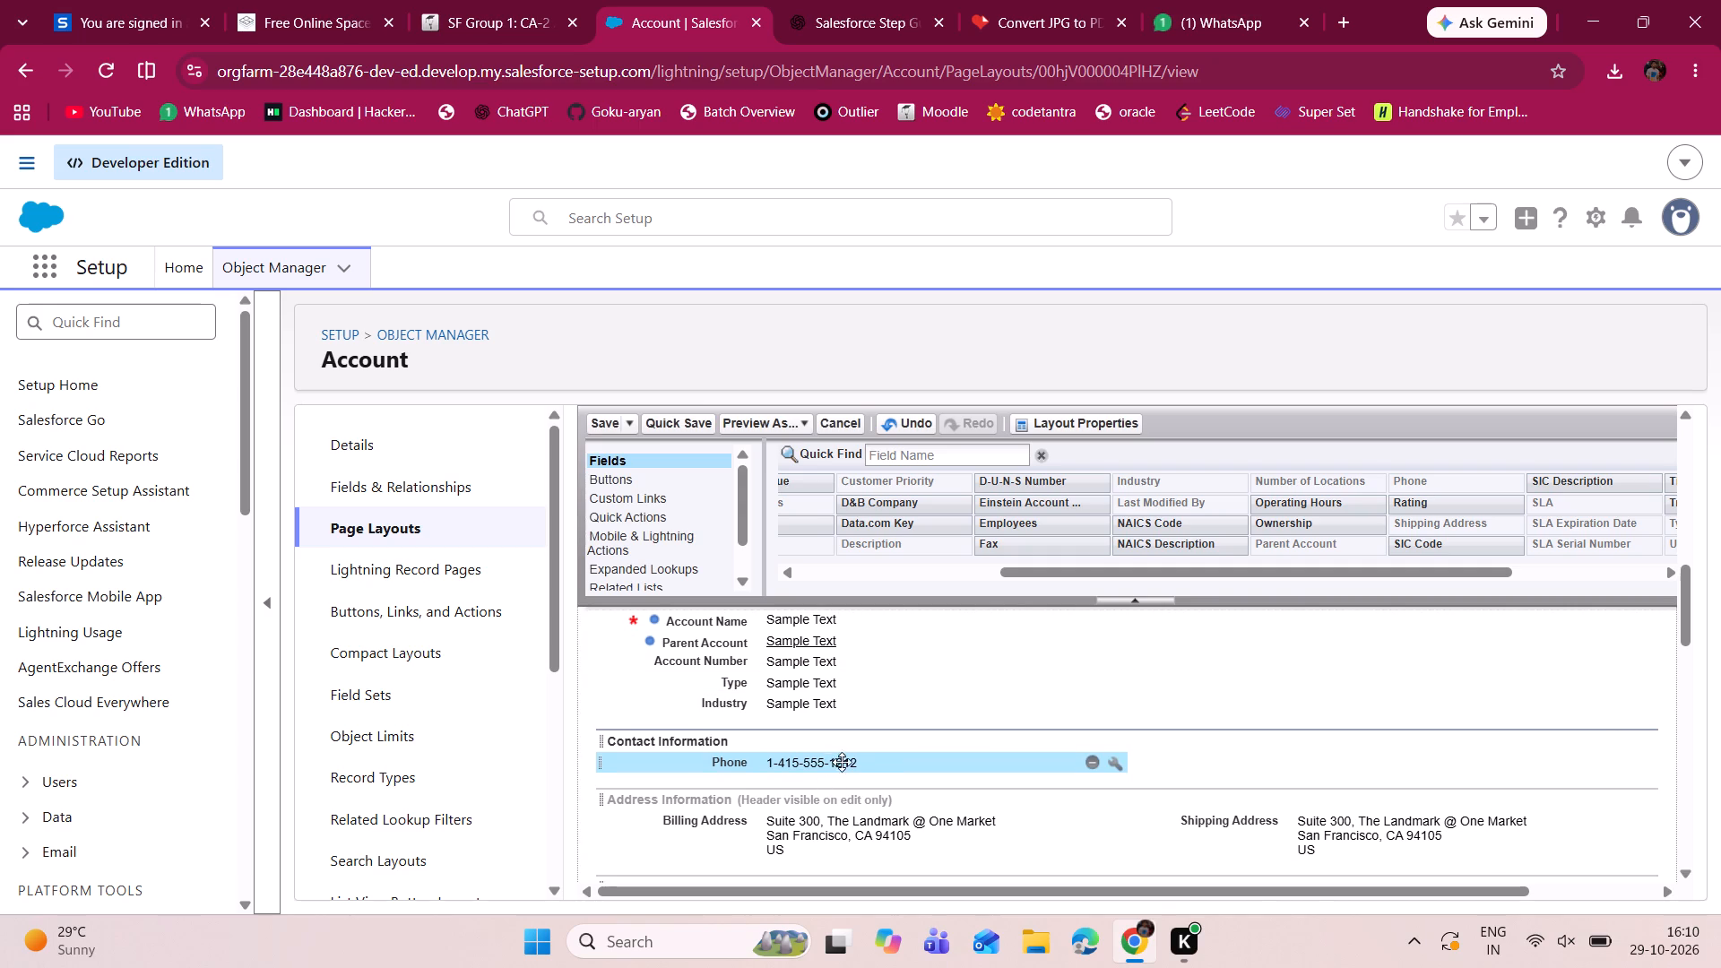
{"action": "left_click", "coordinate": [849, 767]}
{"action": "left_click", "coordinate": [866, 757]}
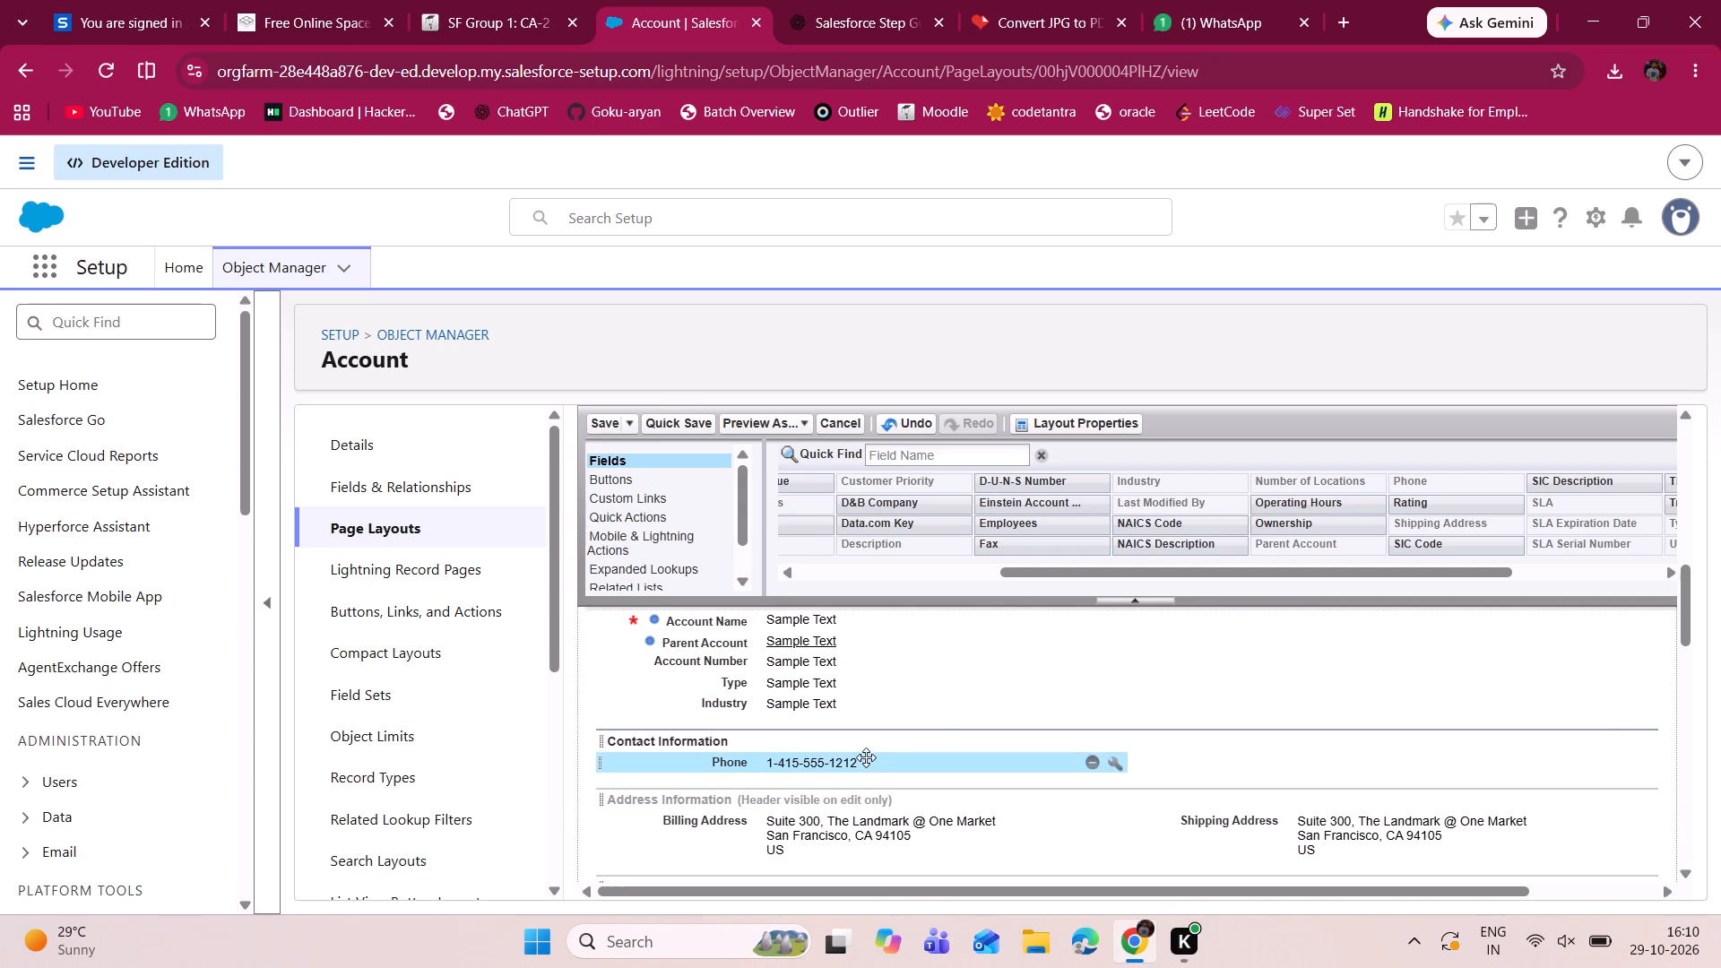
{"action": "scroll", "coordinate": [944, 721], "scroll_direction": "down", "scroll_amount": 1}
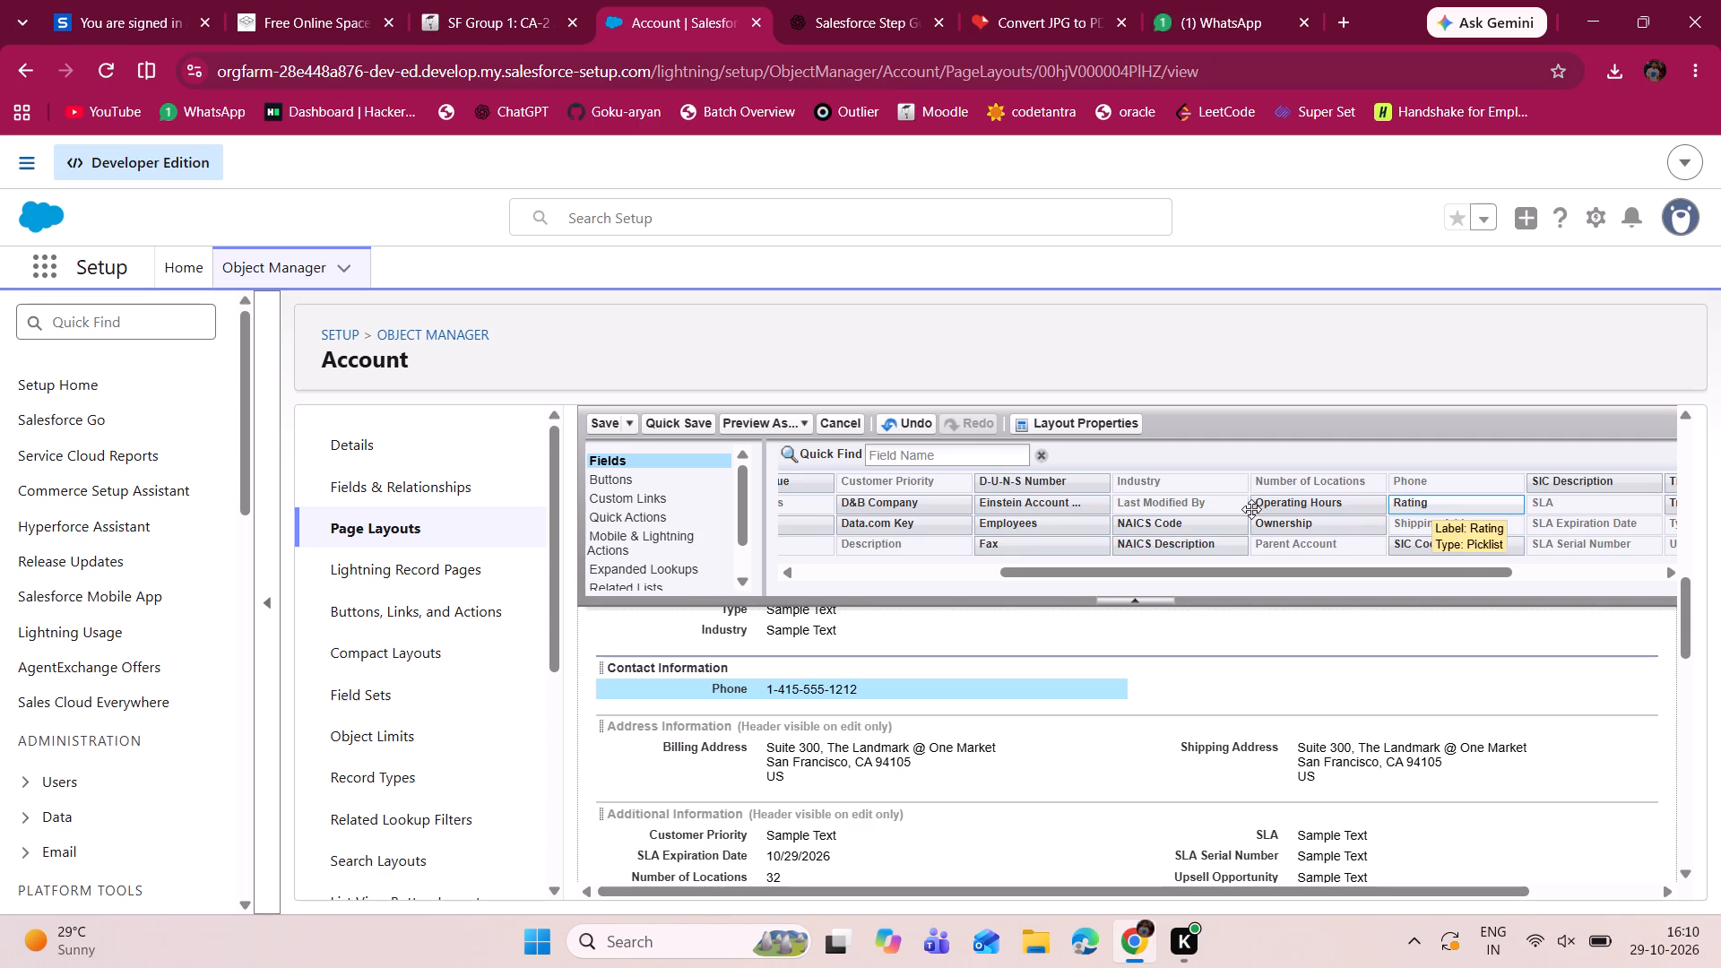
{"action": "left_click_drag", "start_coordinate": [1014, 553], "coordinate": [891, 713]}
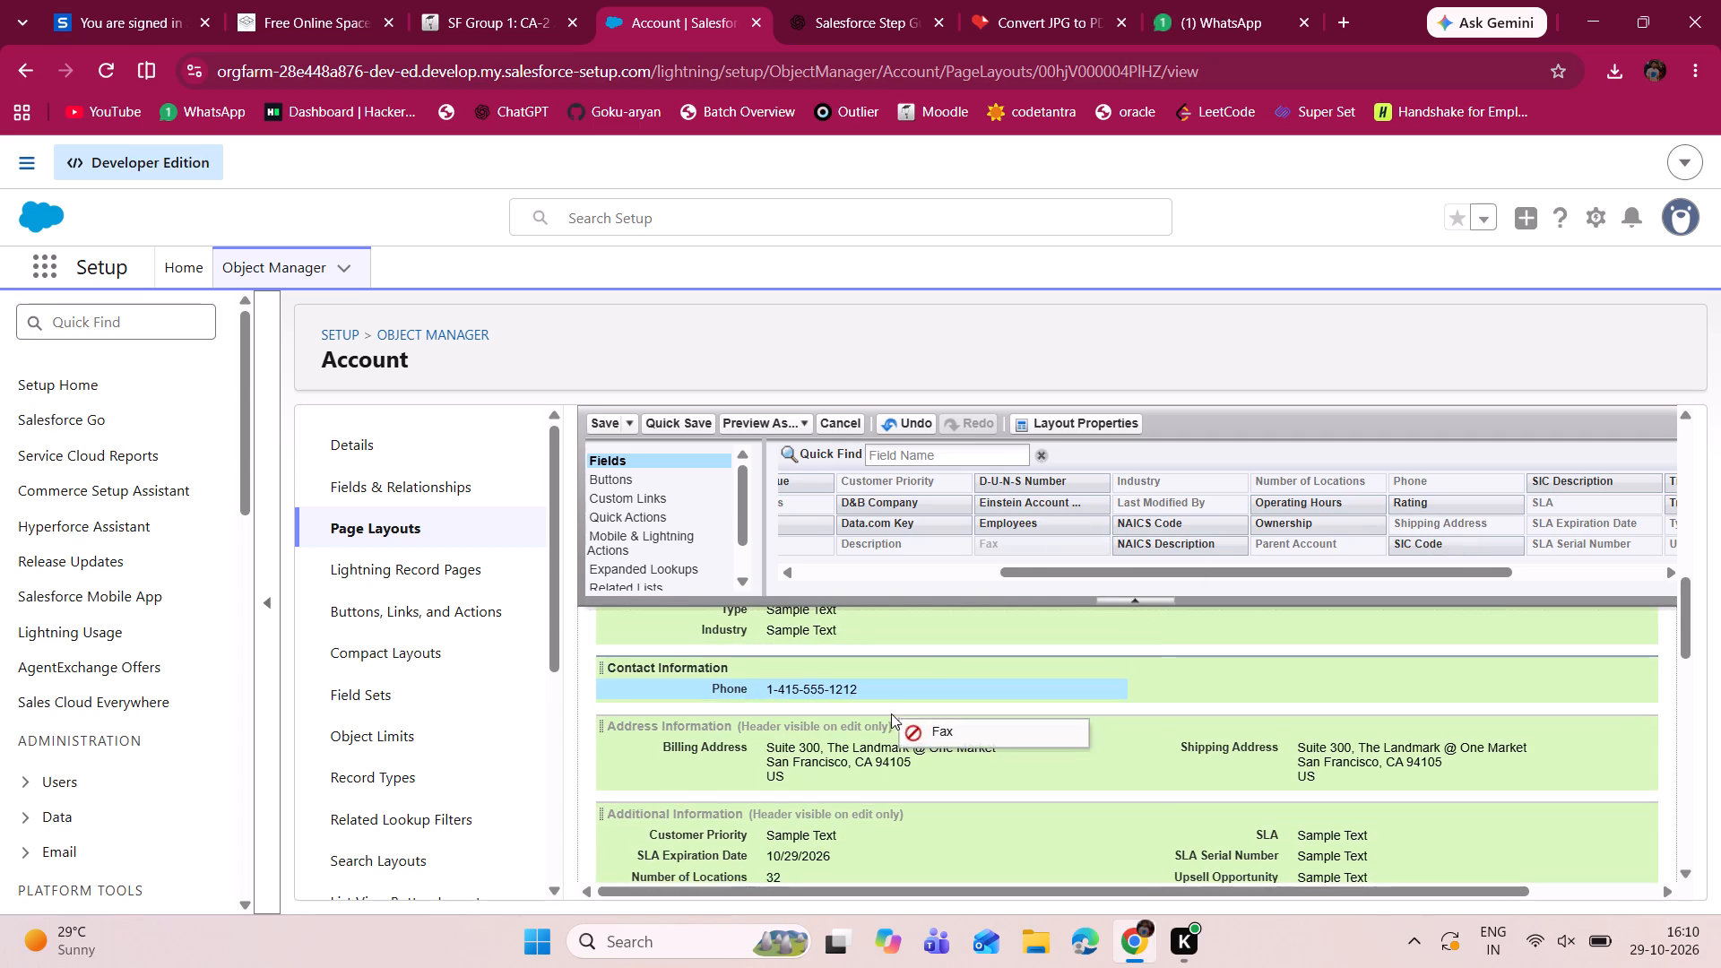
{"action": "left_click_drag", "start_coordinate": [891, 713], "coordinate": [879, 688]}
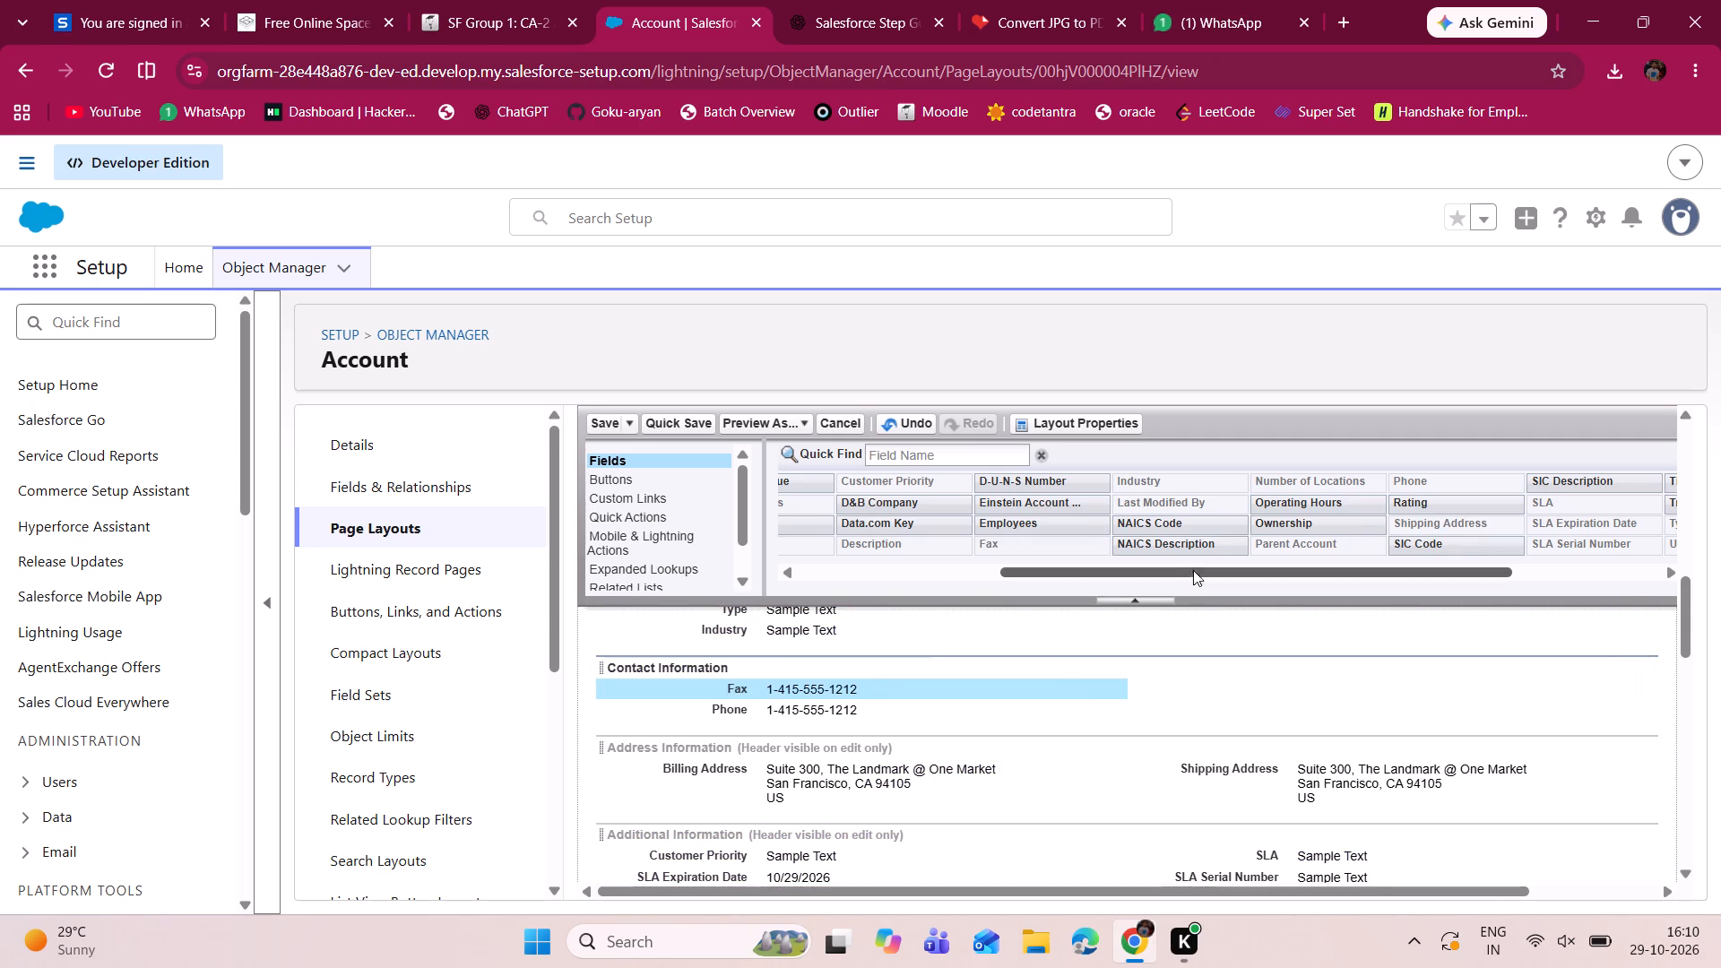
Add the Website field as the last field of the Contact Information section.
{"action": "scroll", "coordinate": [1239, 541], "scroll_direction": "left", "scroll_amount": 4}
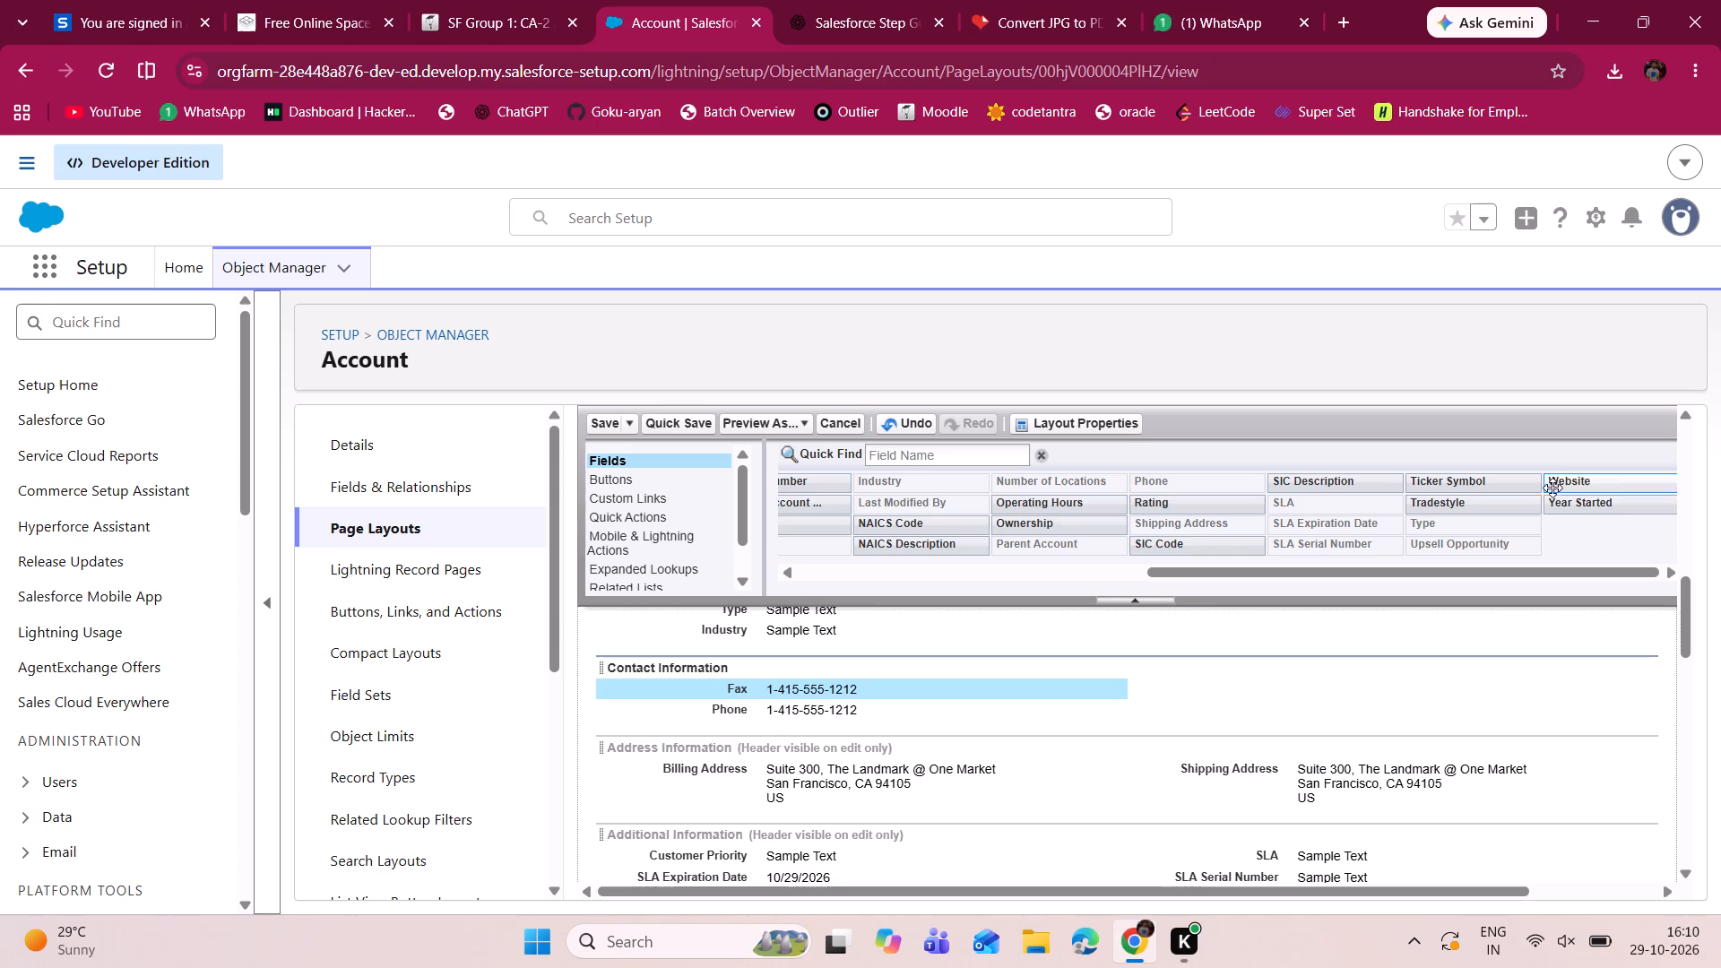
{"action": "left_click_drag", "start_coordinate": [1560, 479], "coordinate": [948, 708]}
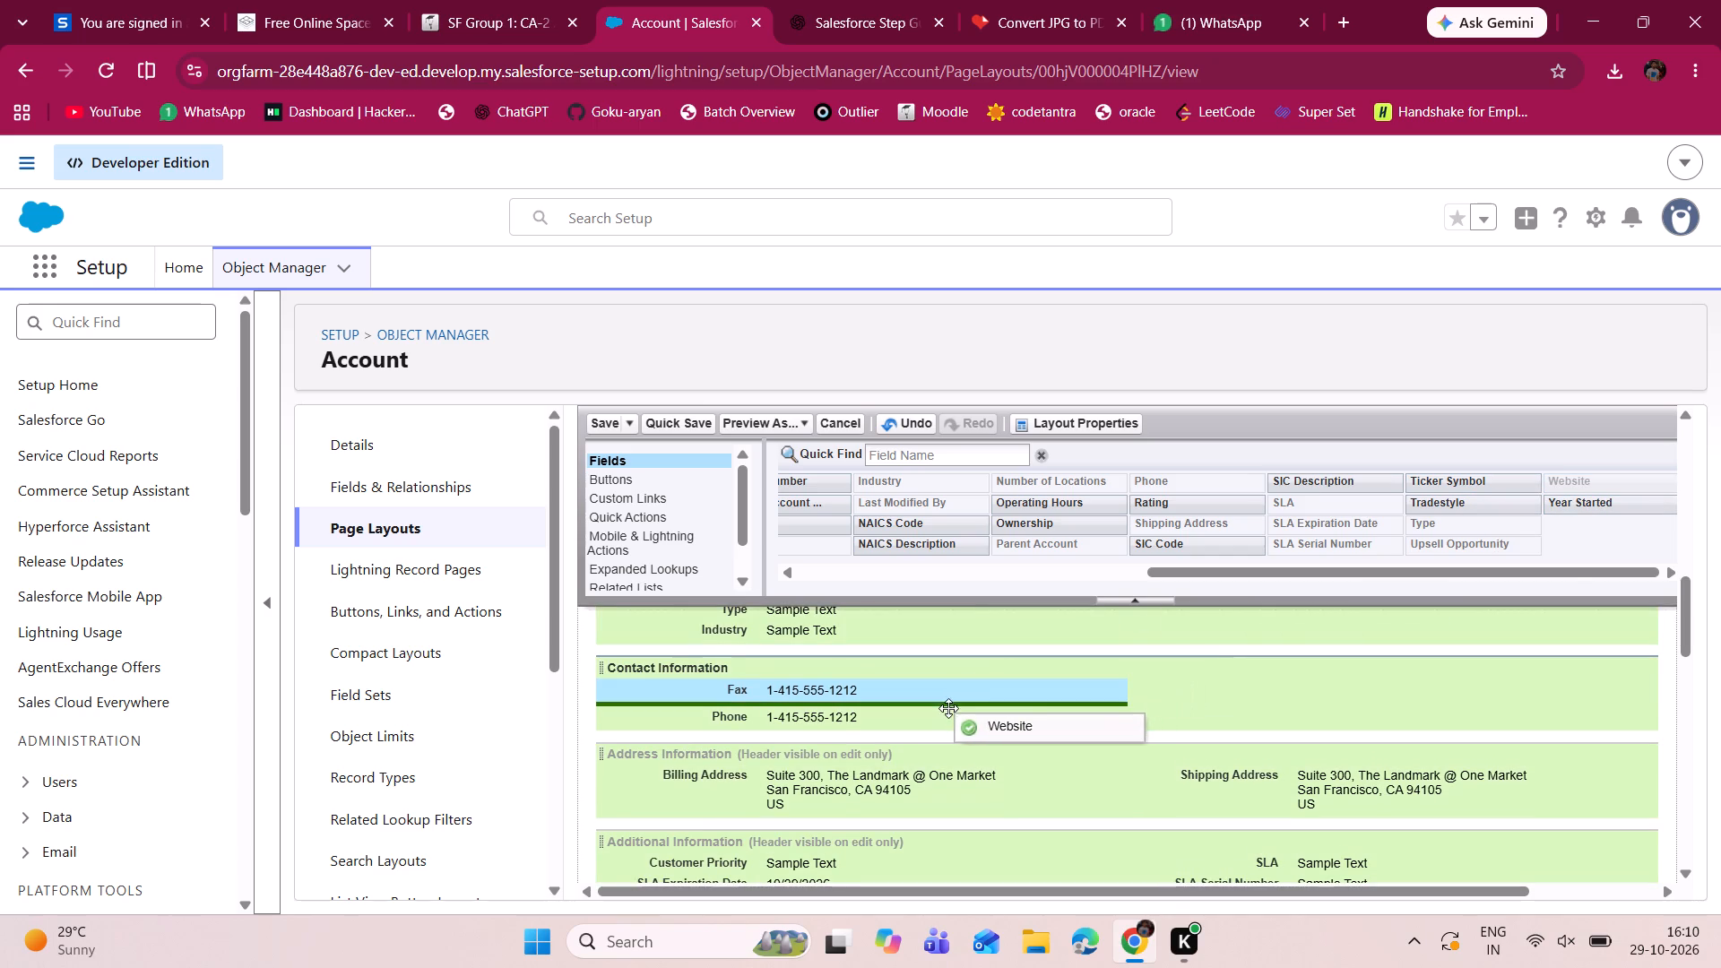
{"action": "left_click_drag", "start_coordinate": [948, 708], "coordinate": [926, 724]}
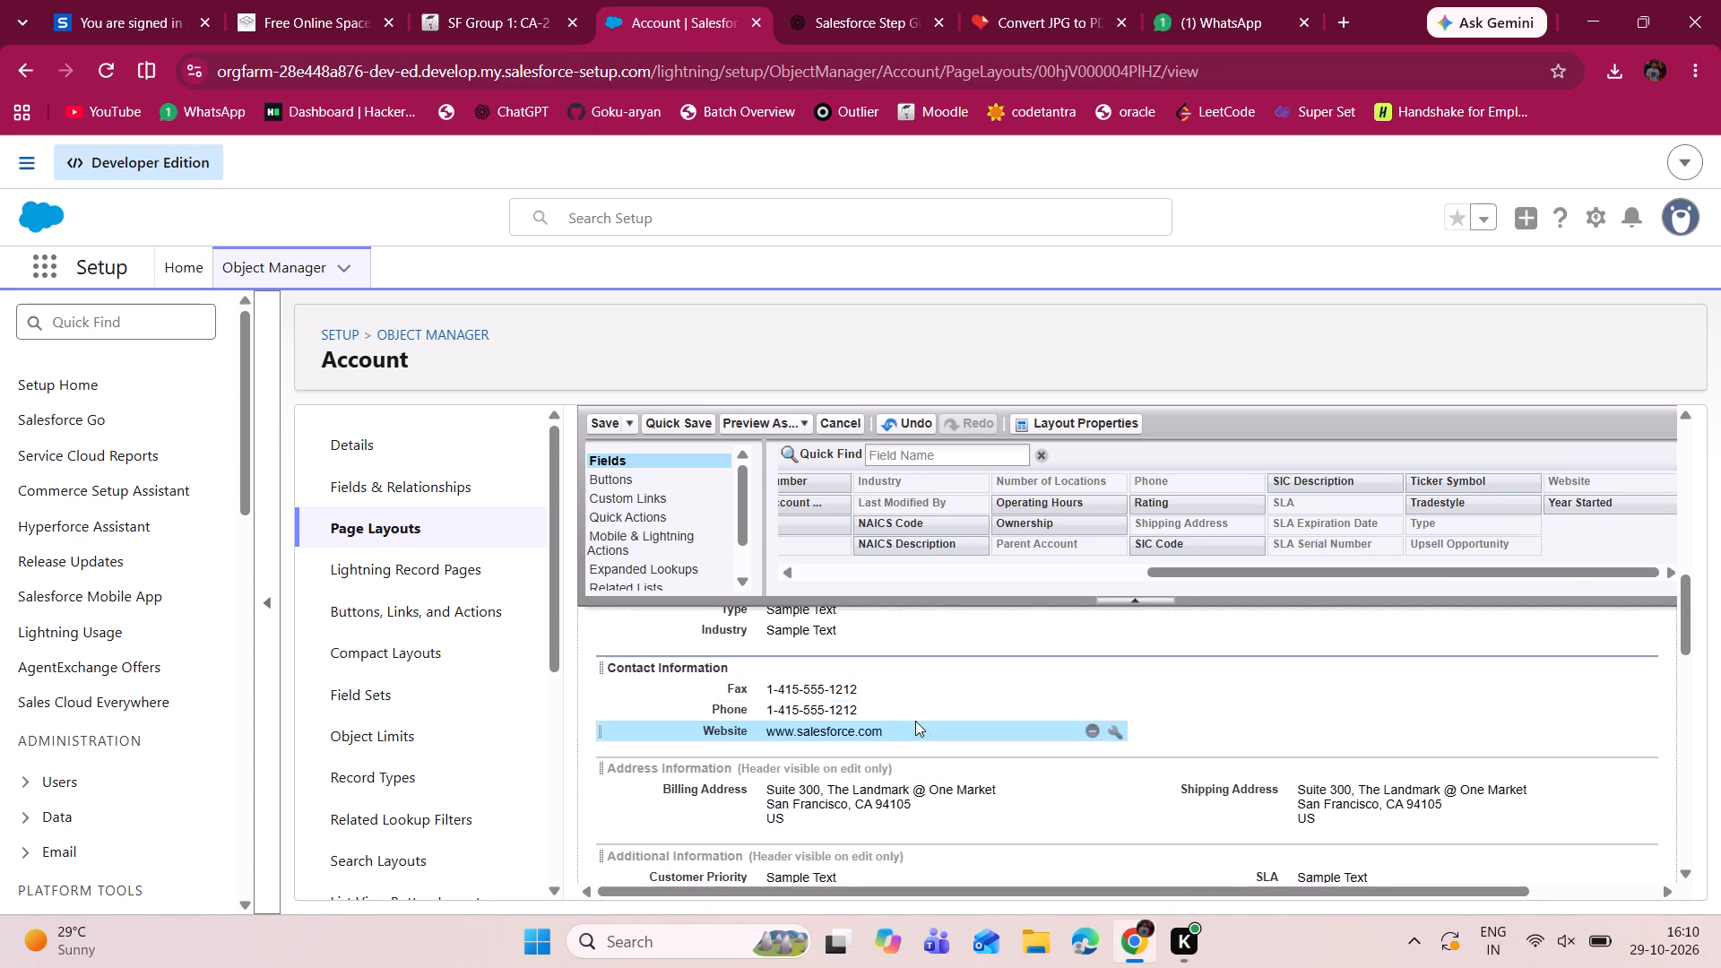
Move the Fax field between Phone and Website in the Contact Information section.
{"action": "left_click_drag", "start_coordinate": [884, 689], "coordinate": [844, 722]}
Inspect the field properties of Website and Billing Address without changing them.
{"action": "scroll", "coordinate": [982, 791], "scroll_direction": "down", "scroll_amount": 1}
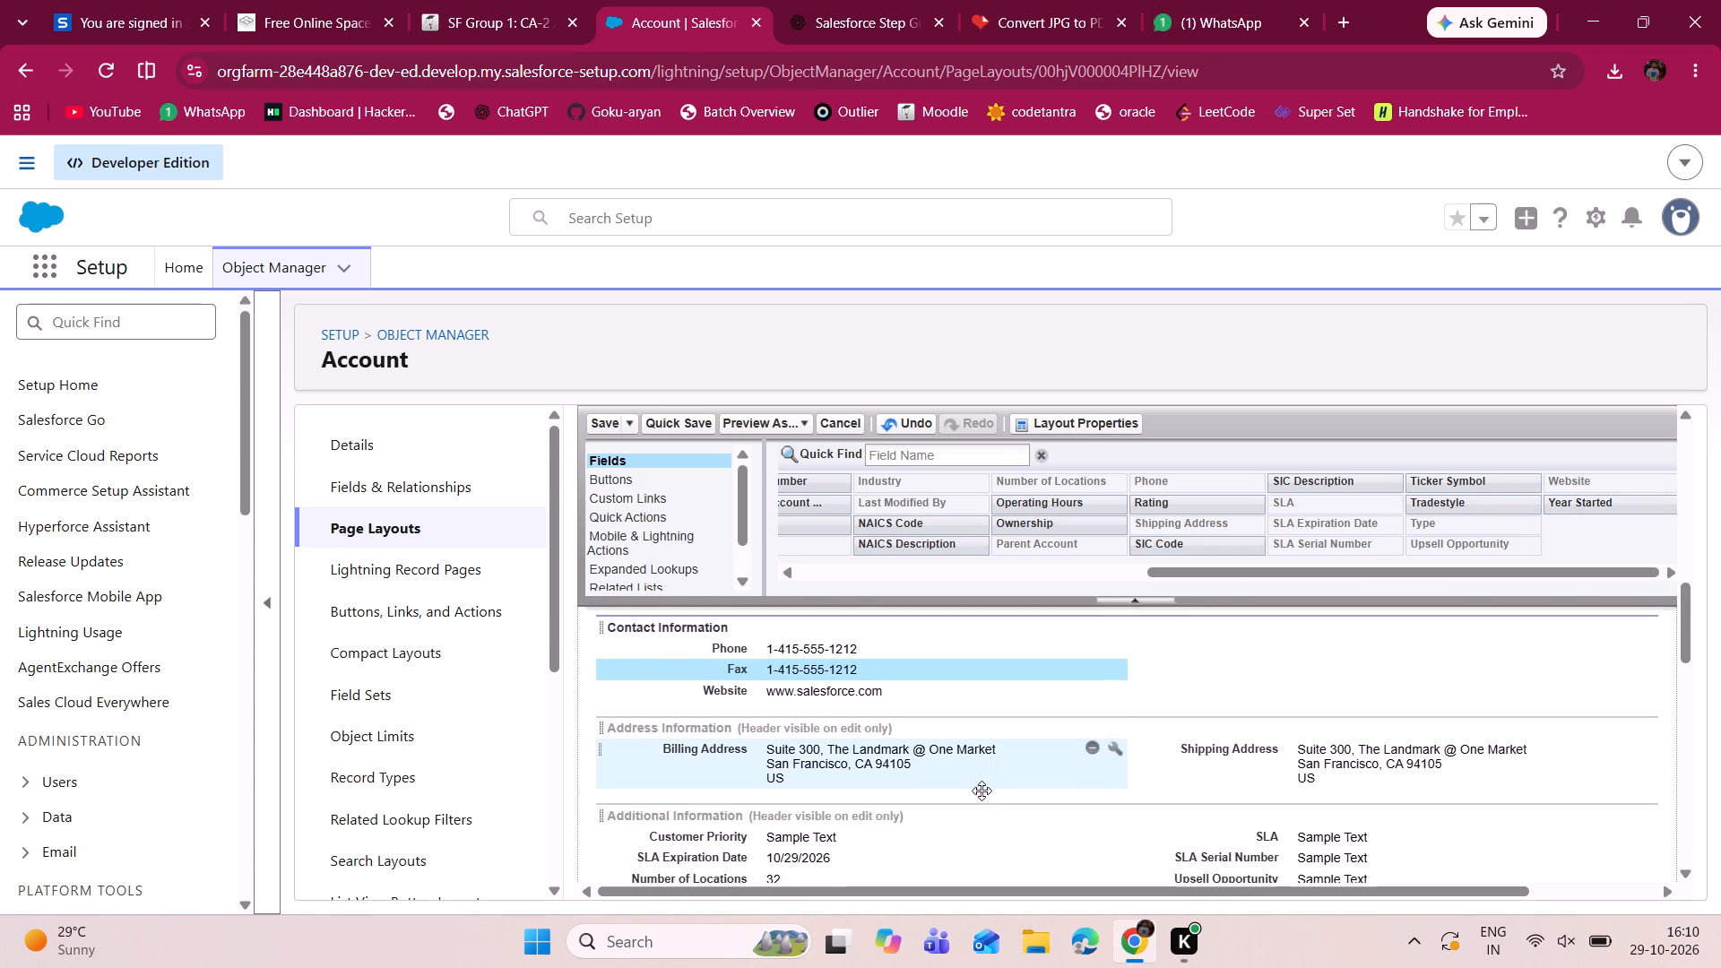
{"action": "scroll", "coordinate": [982, 791], "scroll_direction": "down", "scroll_amount": 2}
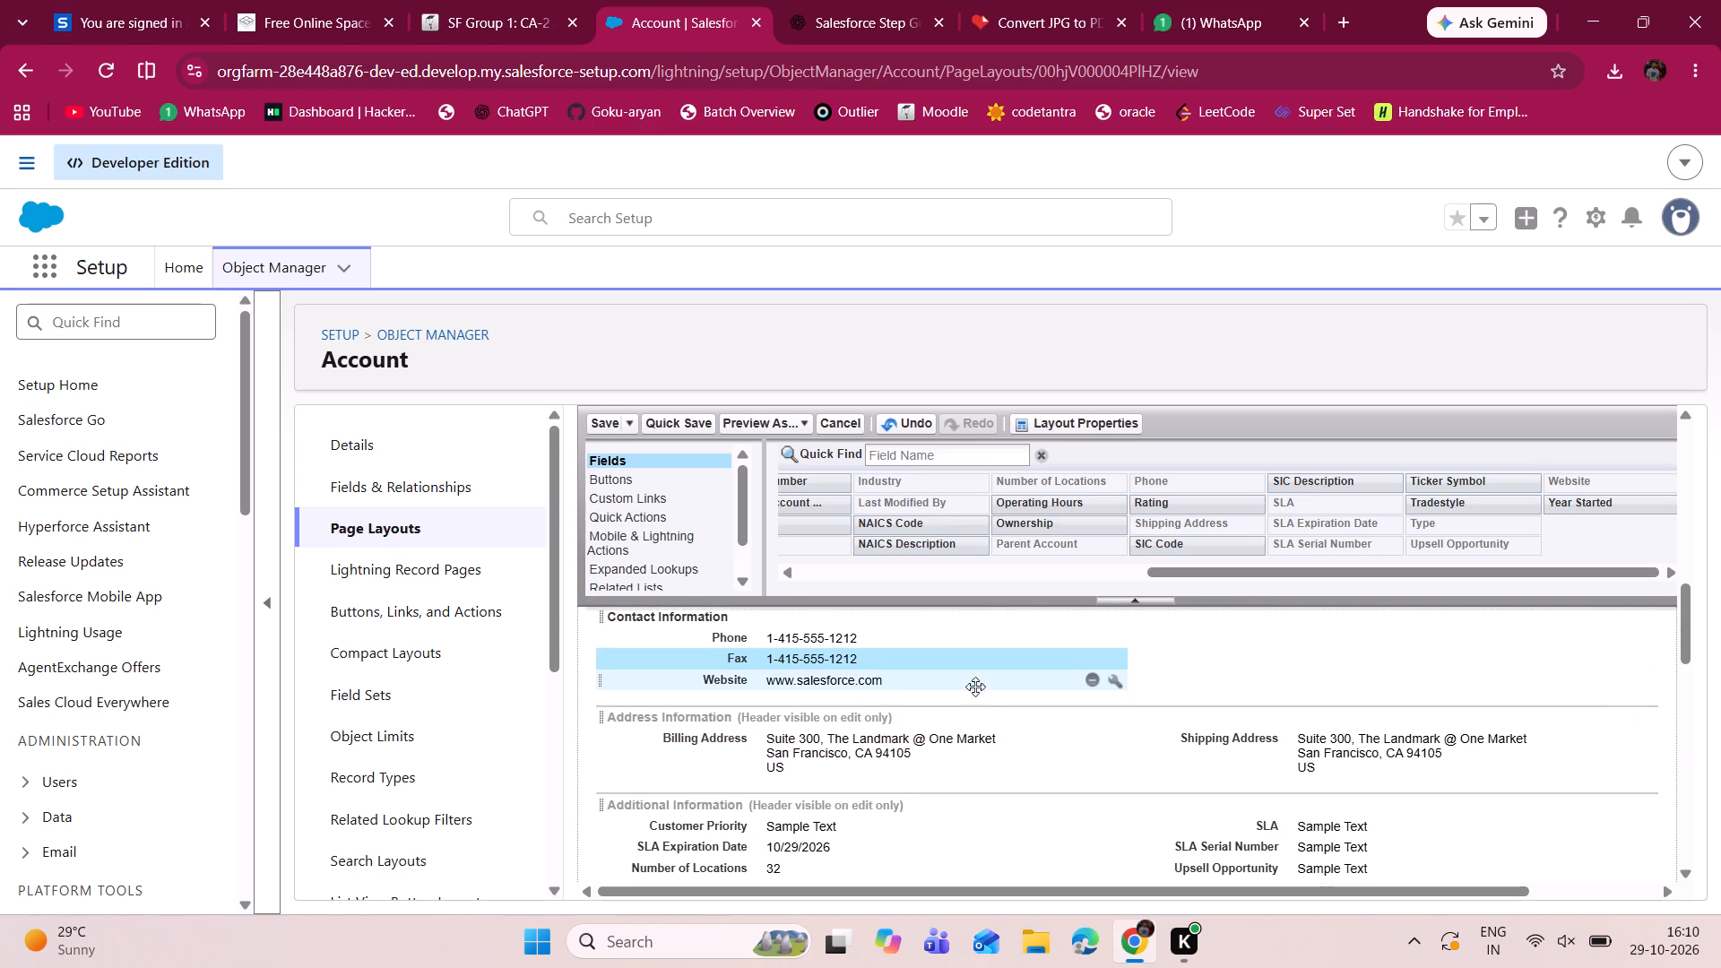
{"action": "left_click", "coordinate": [1118, 678]}
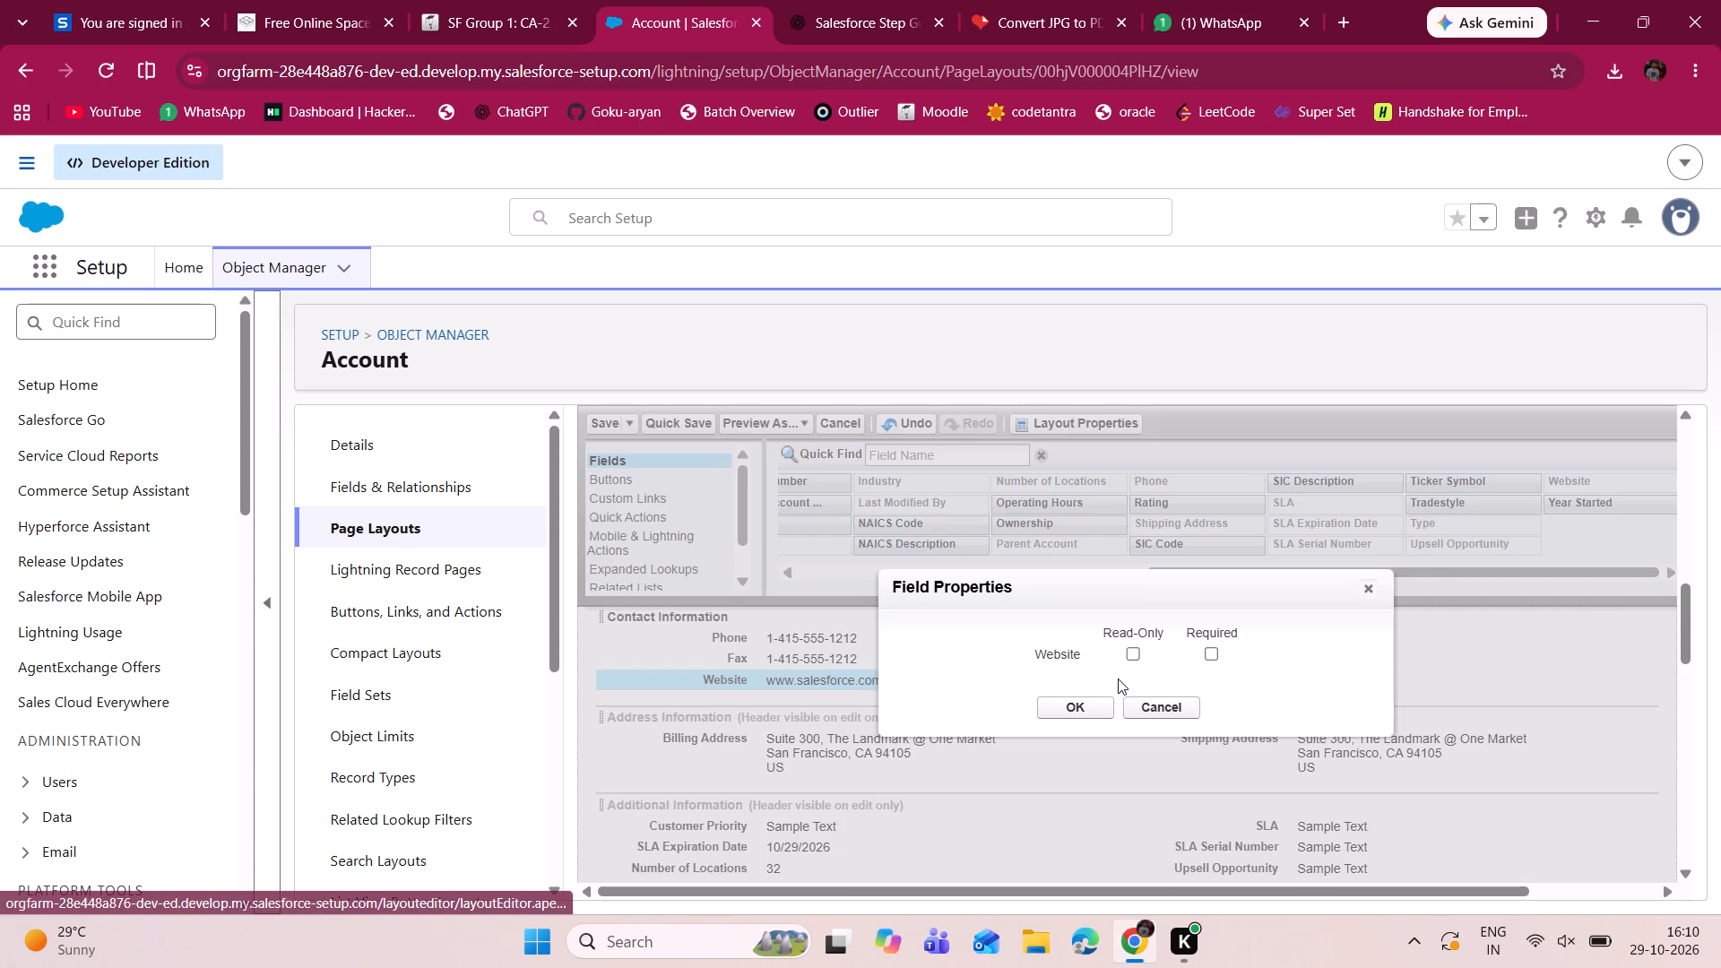
{"action": "left_click", "coordinate": [1364, 592]}
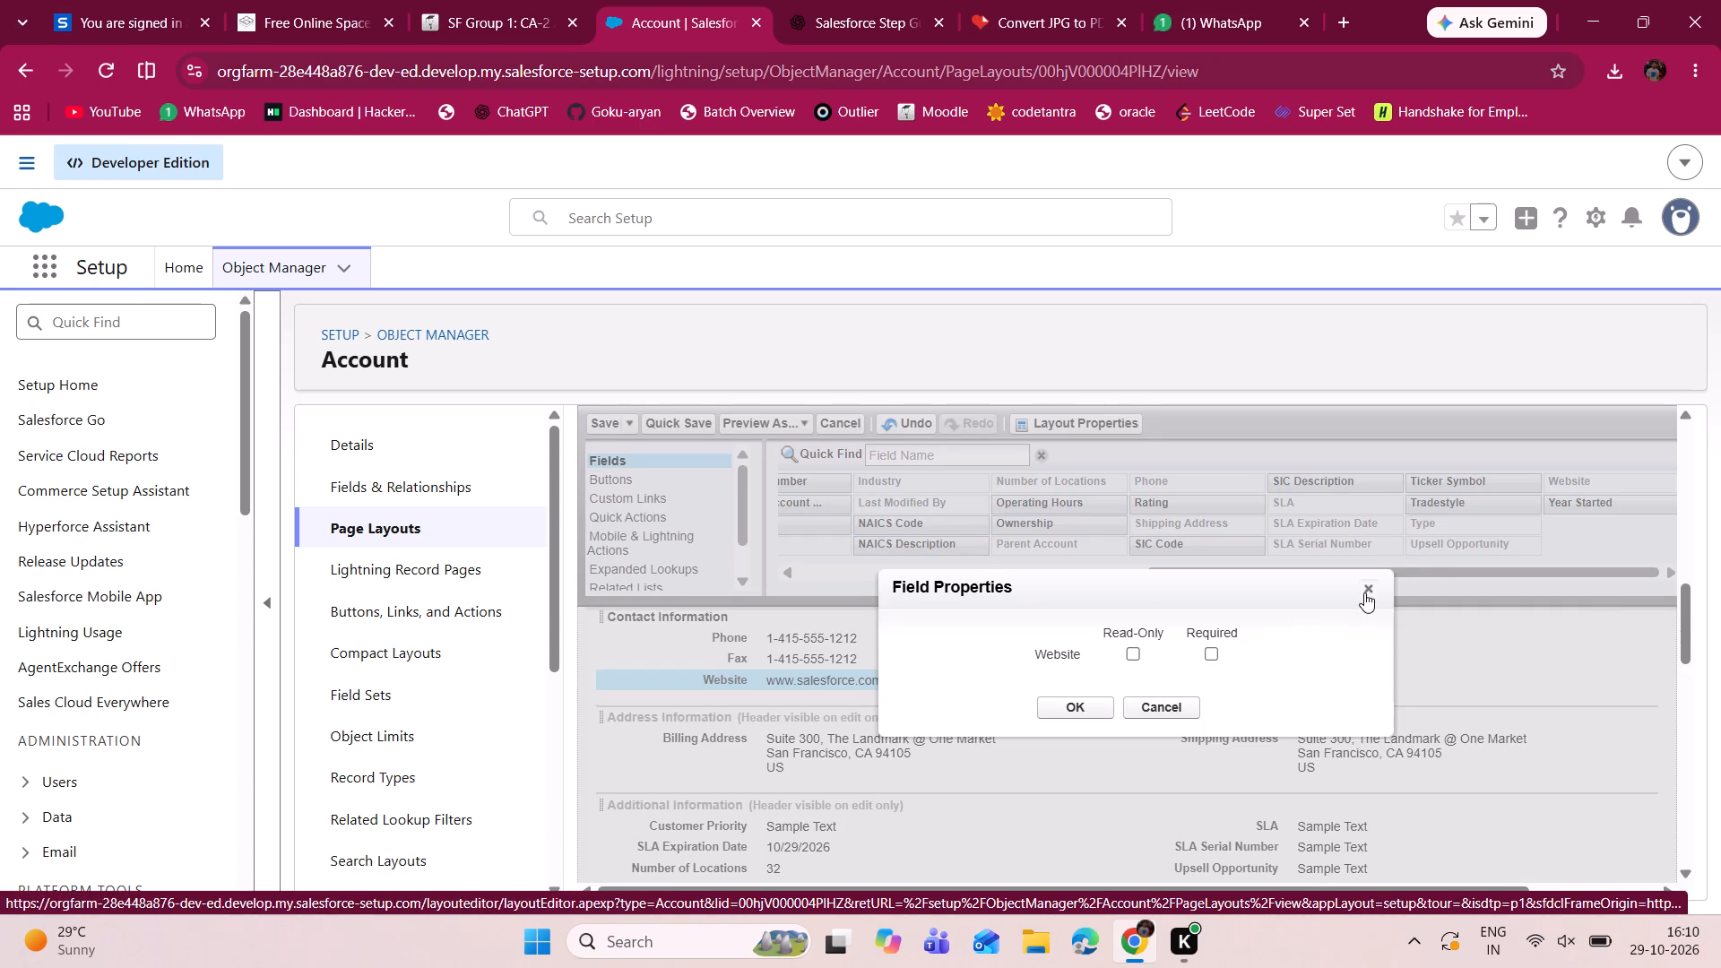
{"action": "scroll", "coordinate": [1016, 740], "scroll_direction": "up", "scroll_amount": 2}
{"action": "scroll", "coordinate": [1016, 740], "scroll_direction": "down", "scroll_amount": 1}
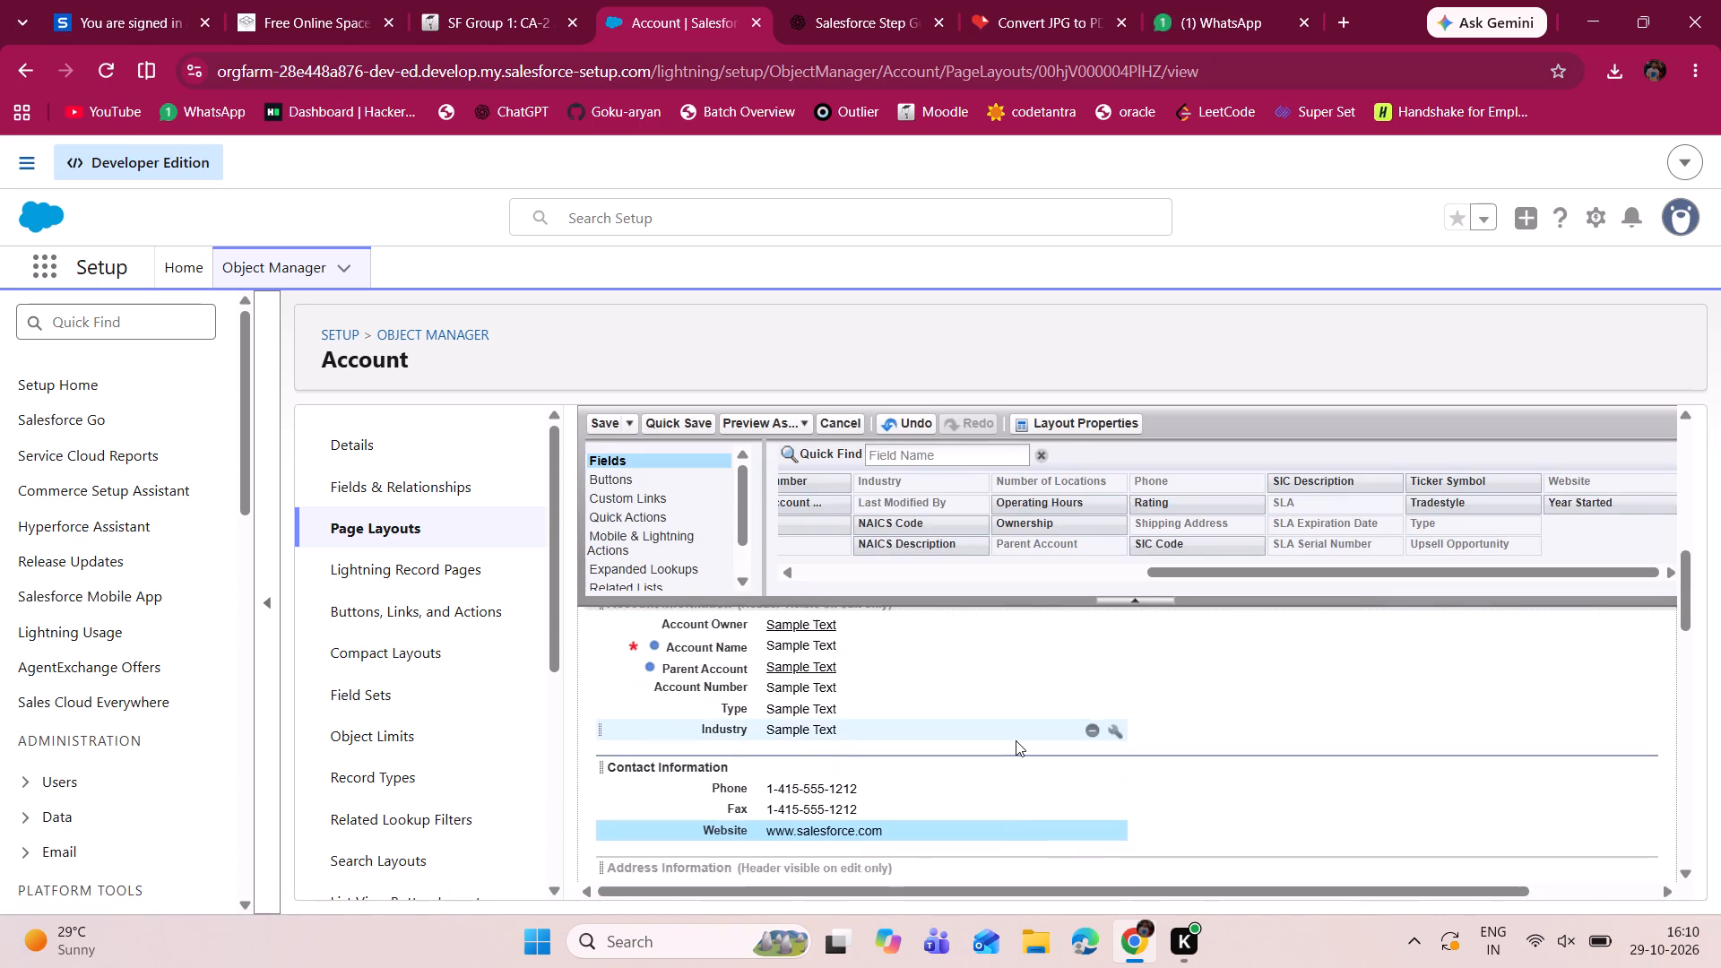
{"action": "scroll", "coordinate": [1016, 740], "scroll_direction": "down", "scroll_amount": 1}
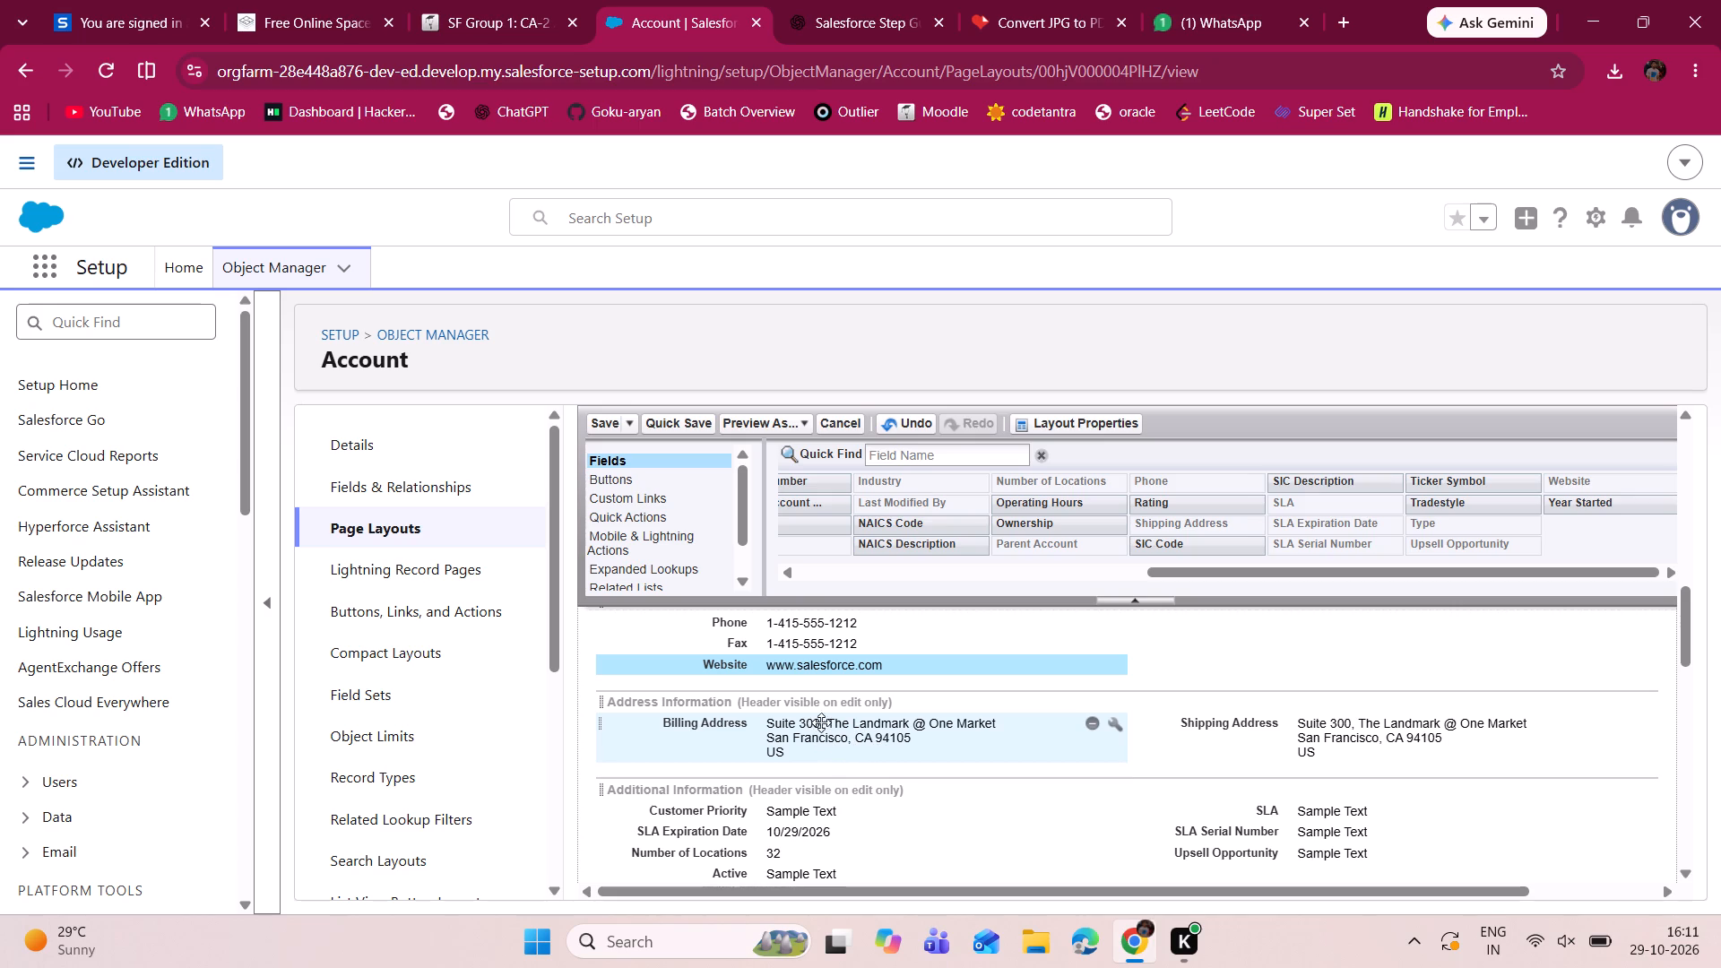
{"action": "left_click", "coordinate": [1117, 722]}
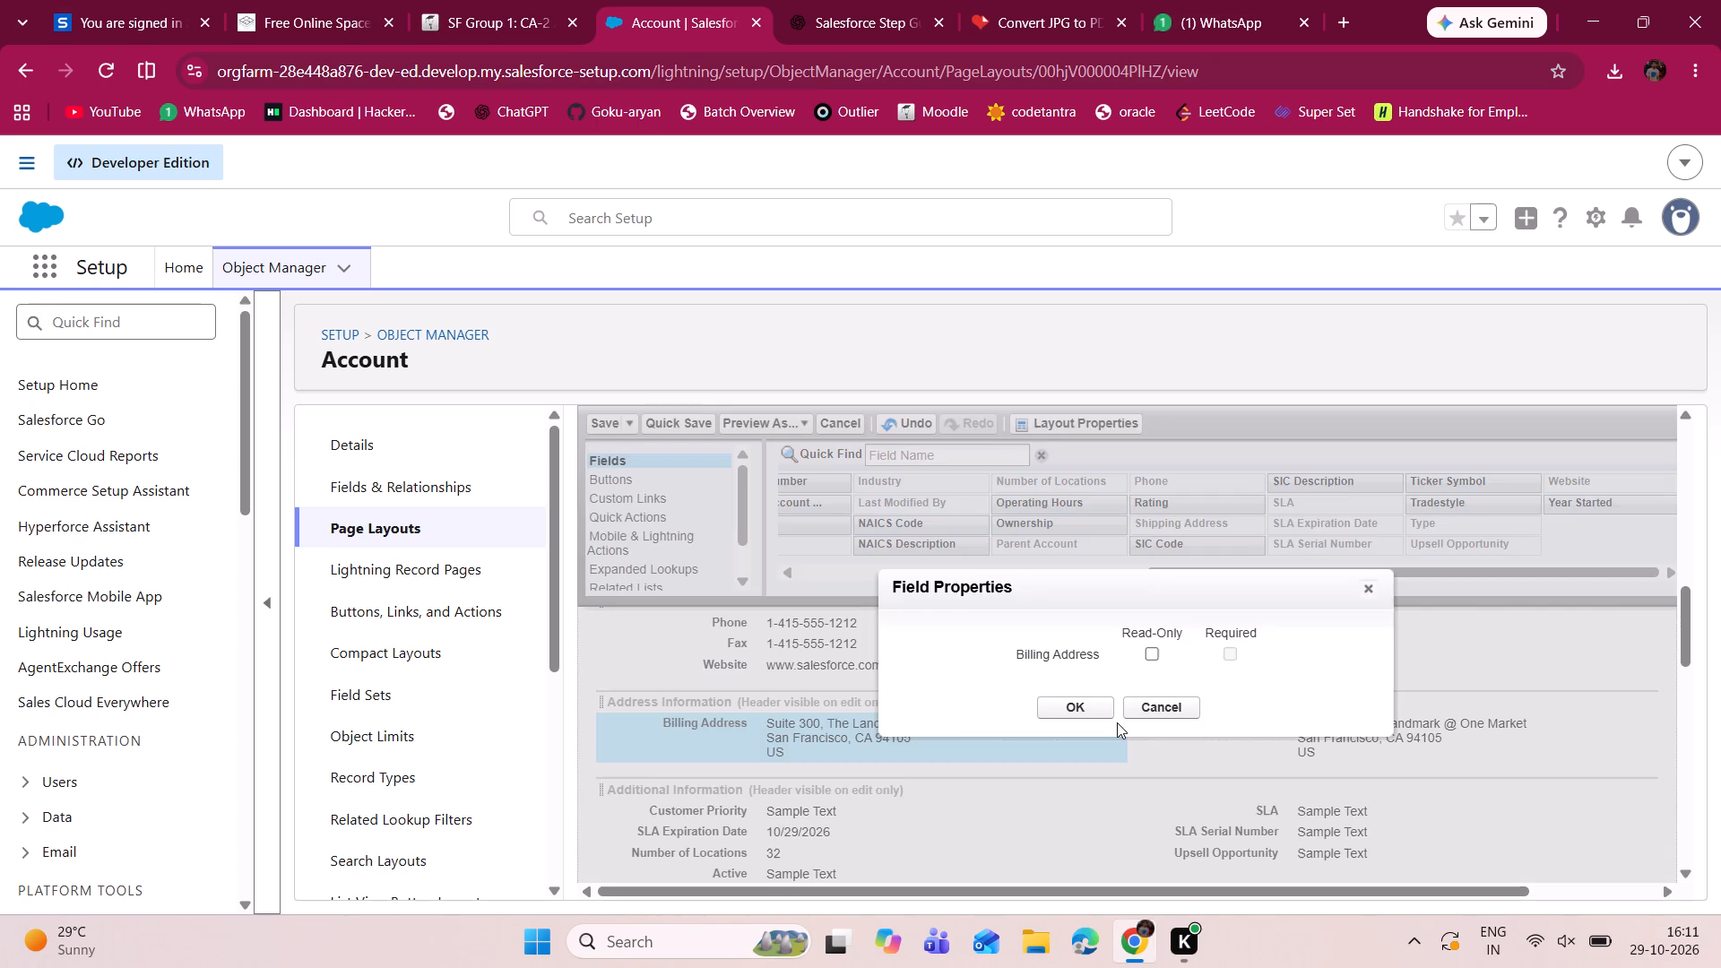
{"action": "left_click", "coordinate": [1379, 589]}
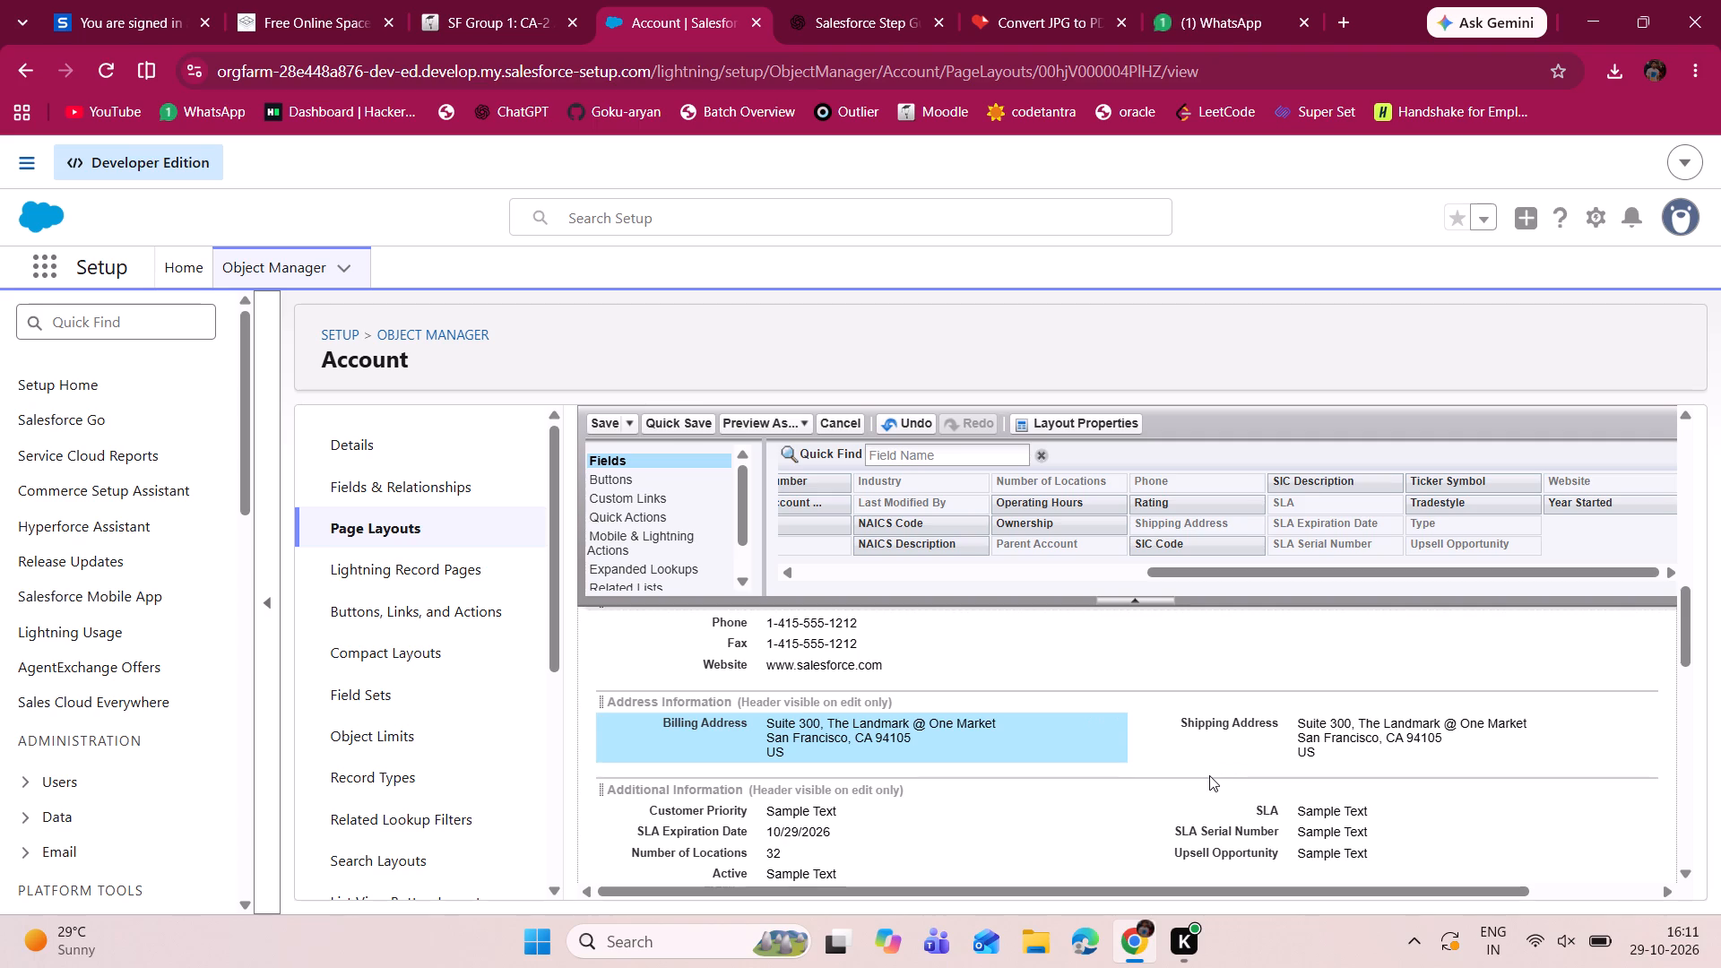
Examine the layout's Address, Additional, System and Description Information sections and the parts below them.
{"action": "scroll", "coordinate": [1209, 775], "scroll_direction": "down", "scroll_amount": 2}
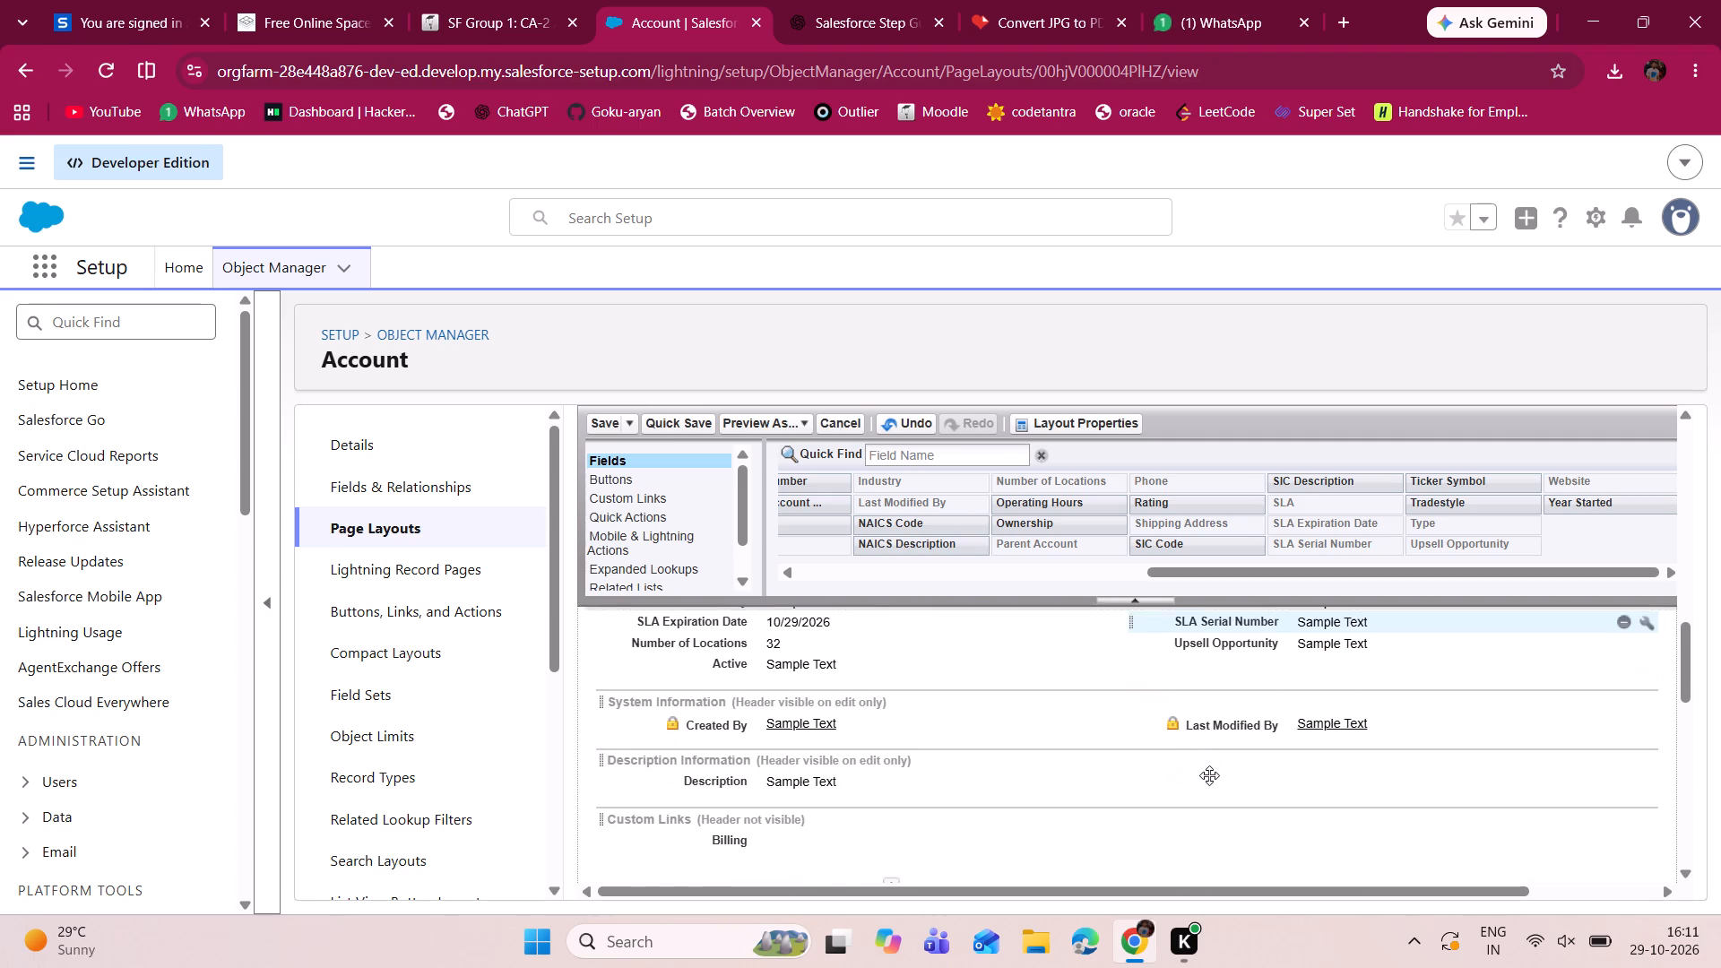
{"action": "scroll", "coordinate": [1209, 775], "scroll_direction": "down", "scroll_amount": 1}
{"action": "scroll", "coordinate": [1209, 775], "scroll_direction": "up", "scroll_amount": 2}
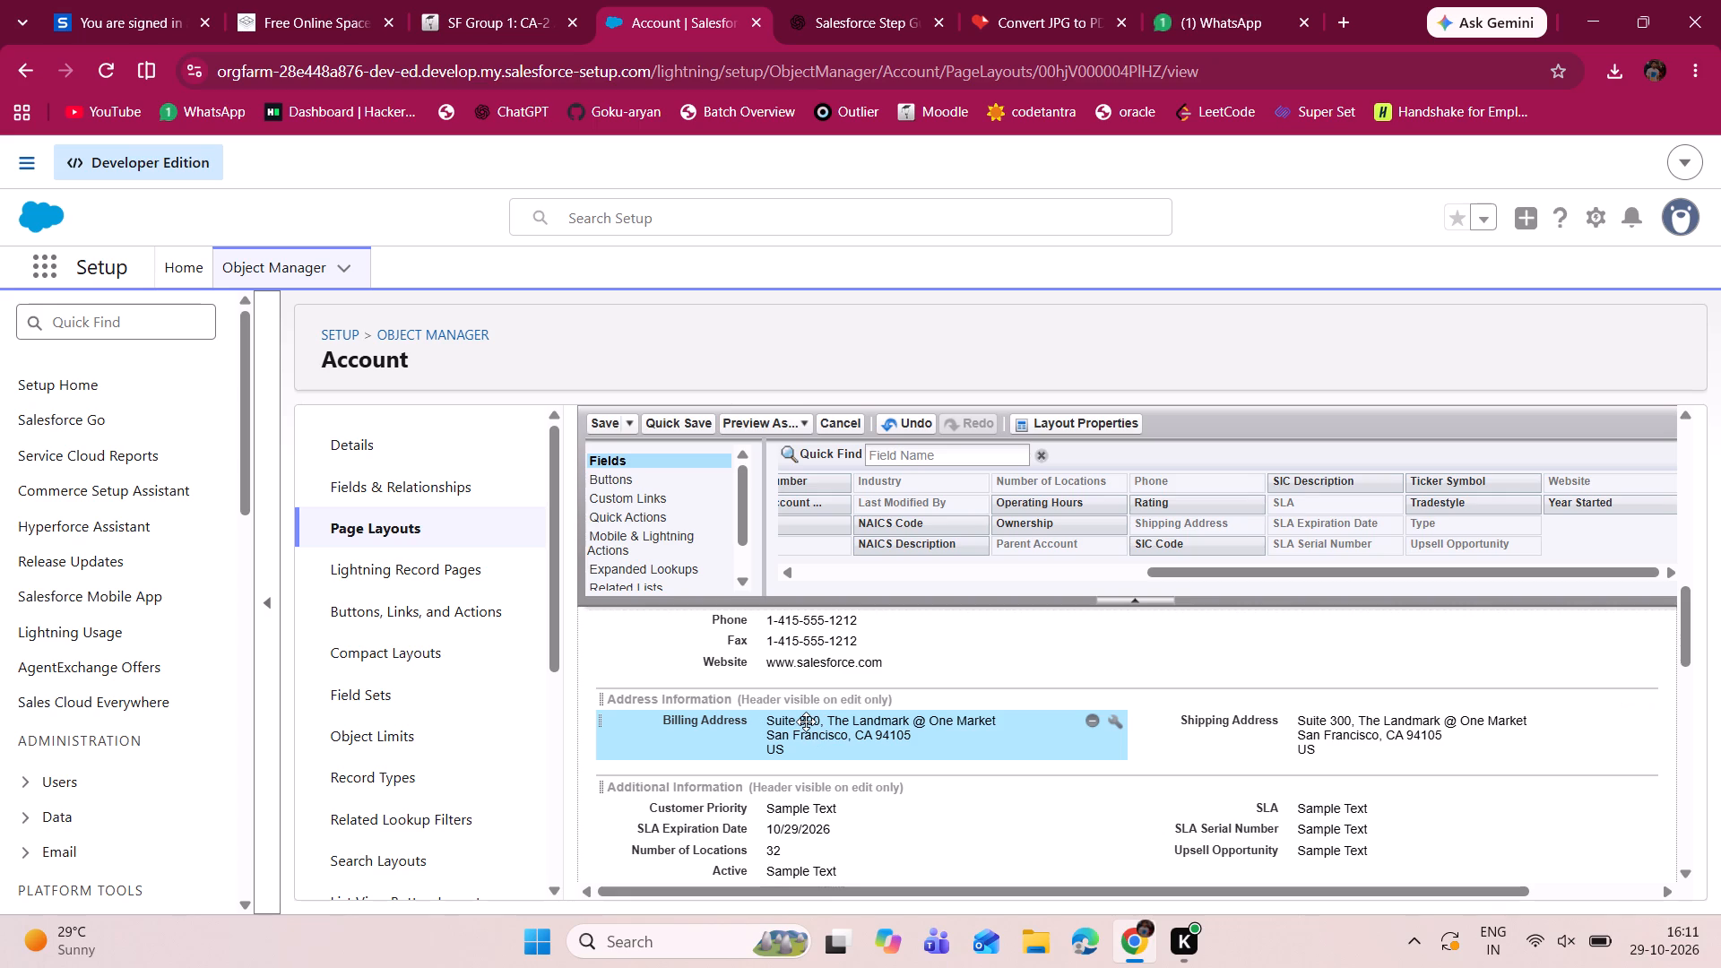
{"action": "scroll", "coordinate": [826, 776], "scroll_direction": "down", "scroll_amount": 1}
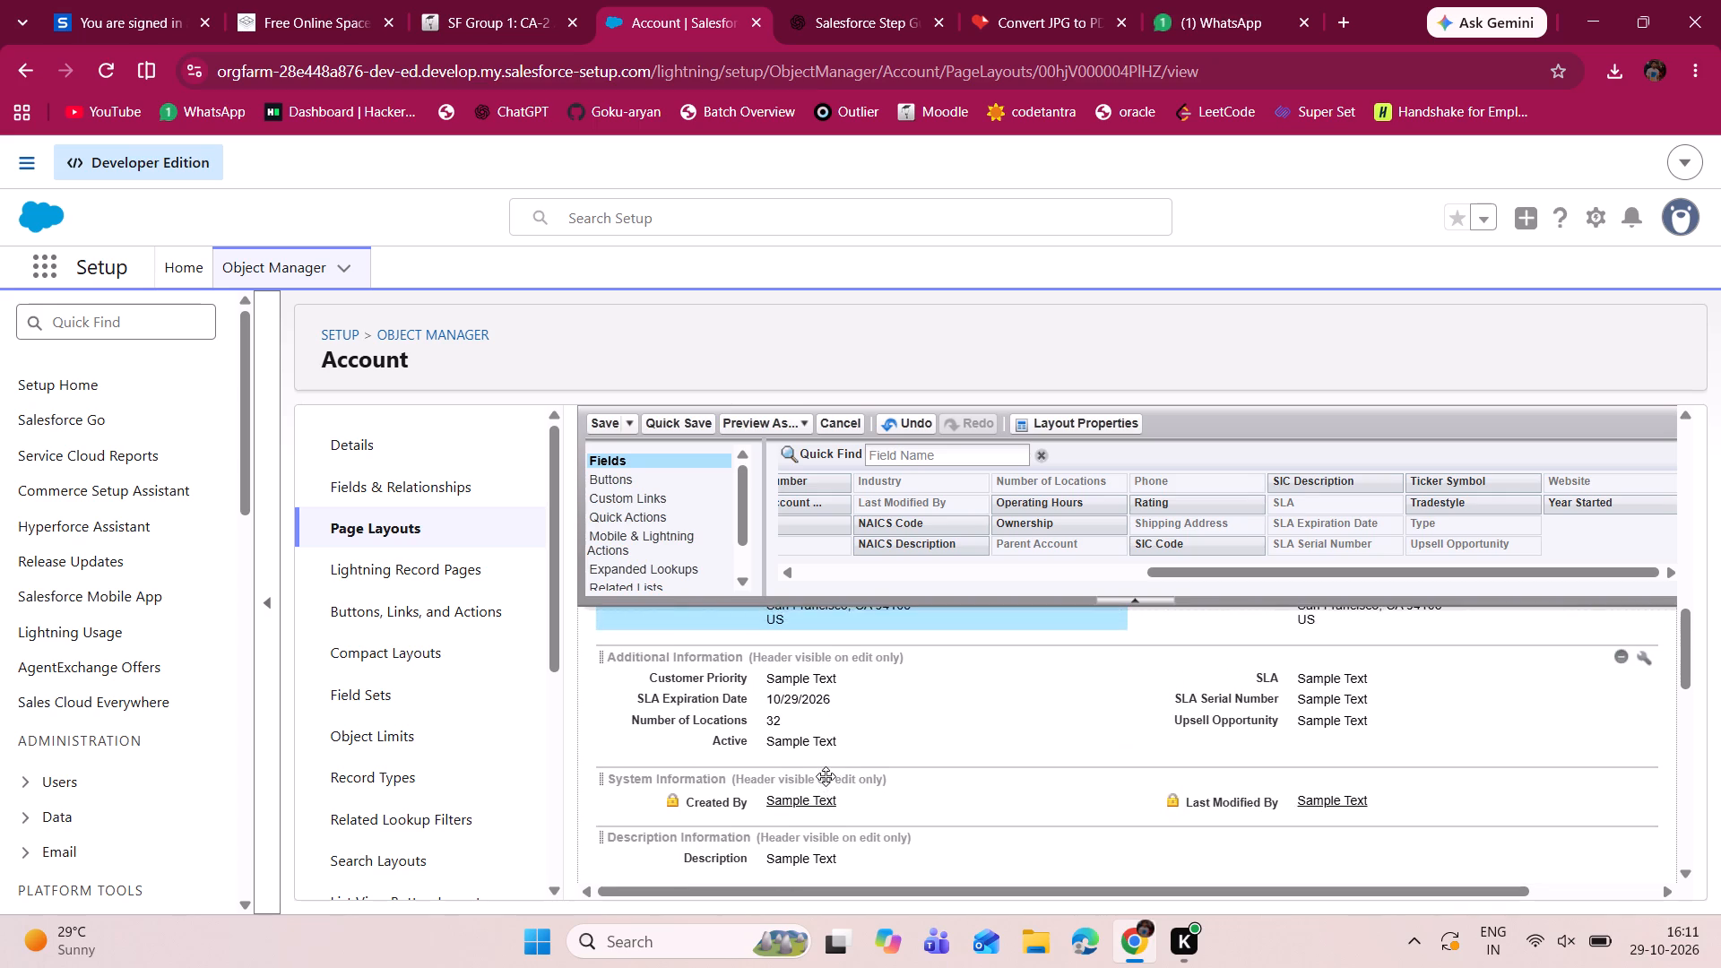
{"action": "scroll", "coordinate": [826, 776], "scroll_direction": "down", "scroll_amount": 2}
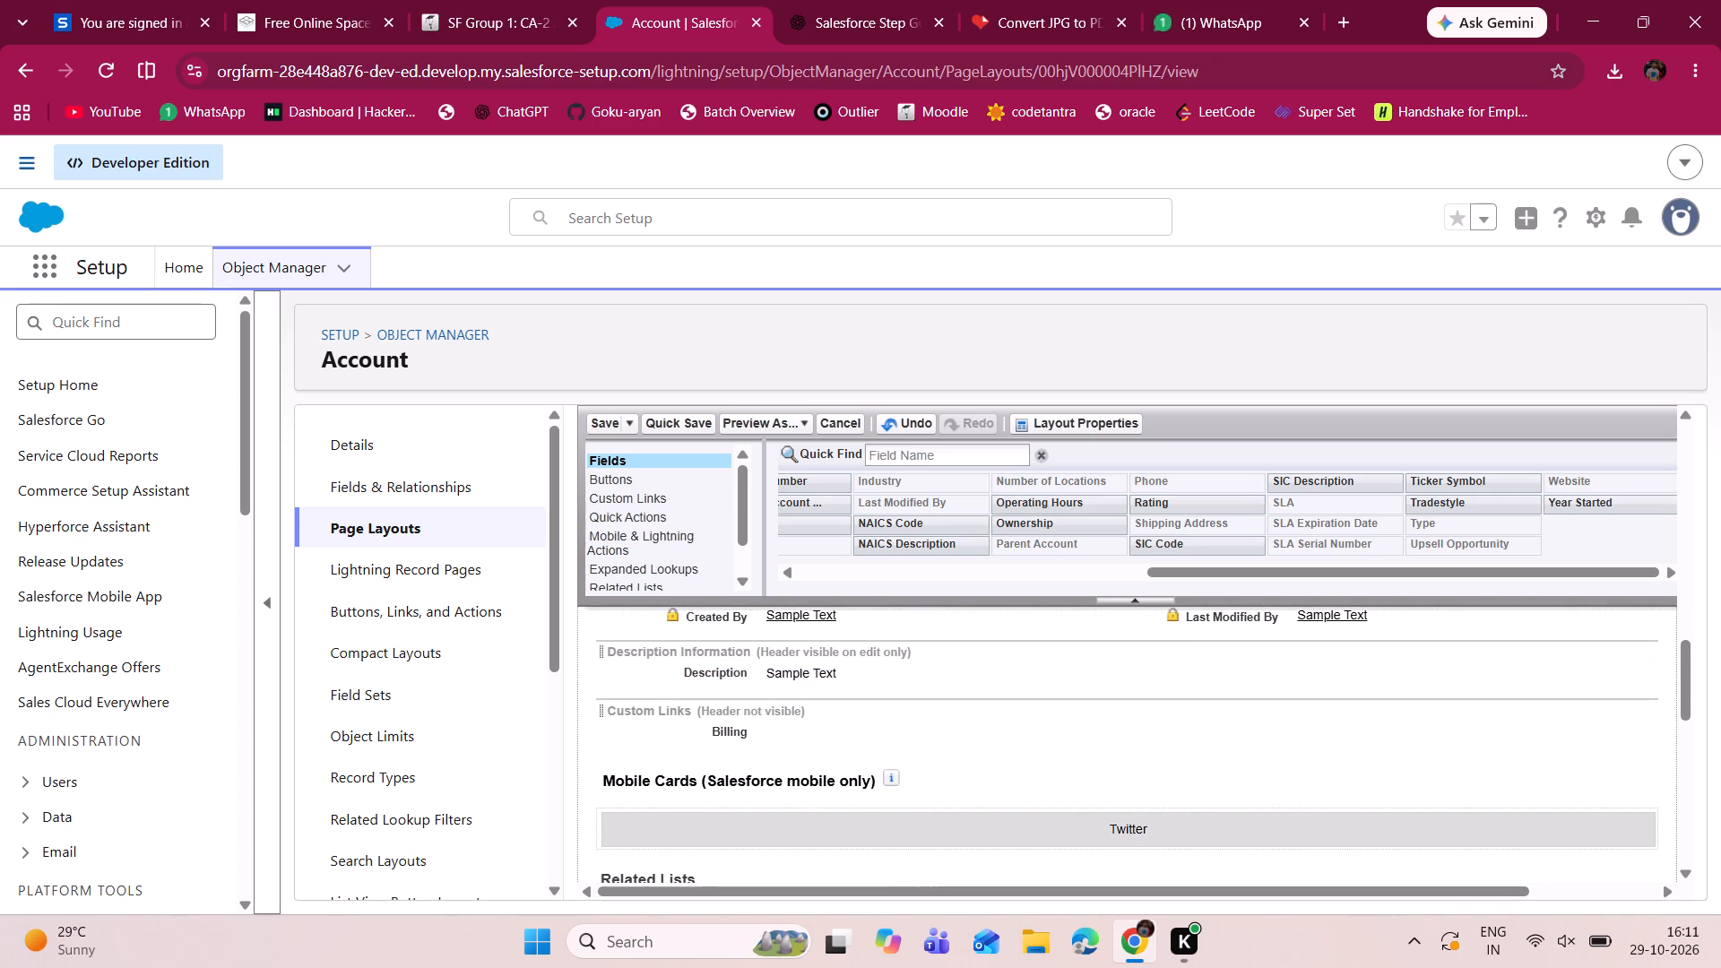
{"action": "scroll", "coordinate": [826, 776], "scroll_direction": "up", "scroll_amount": 1}
{"action": "scroll", "coordinate": [906, 748], "scroll_direction": "up", "scroll_amount": 2}
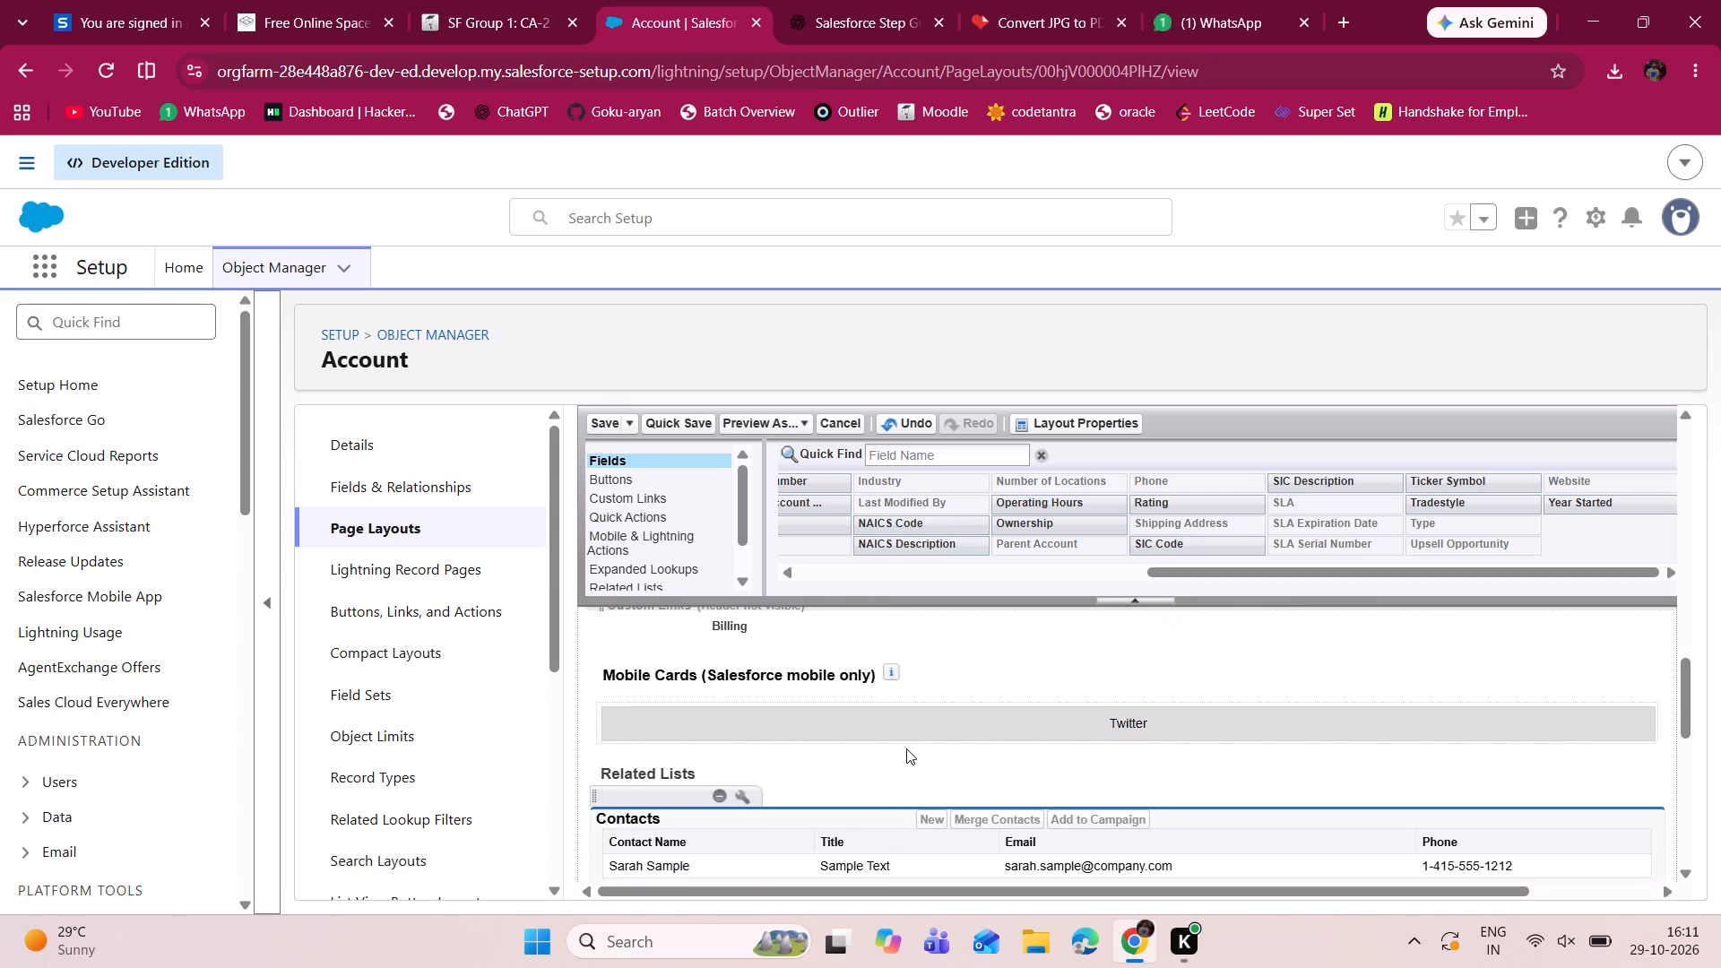
{"action": "scroll", "coordinate": [906, 748], "scroll_direction": "up", "scroll_amount": 3}
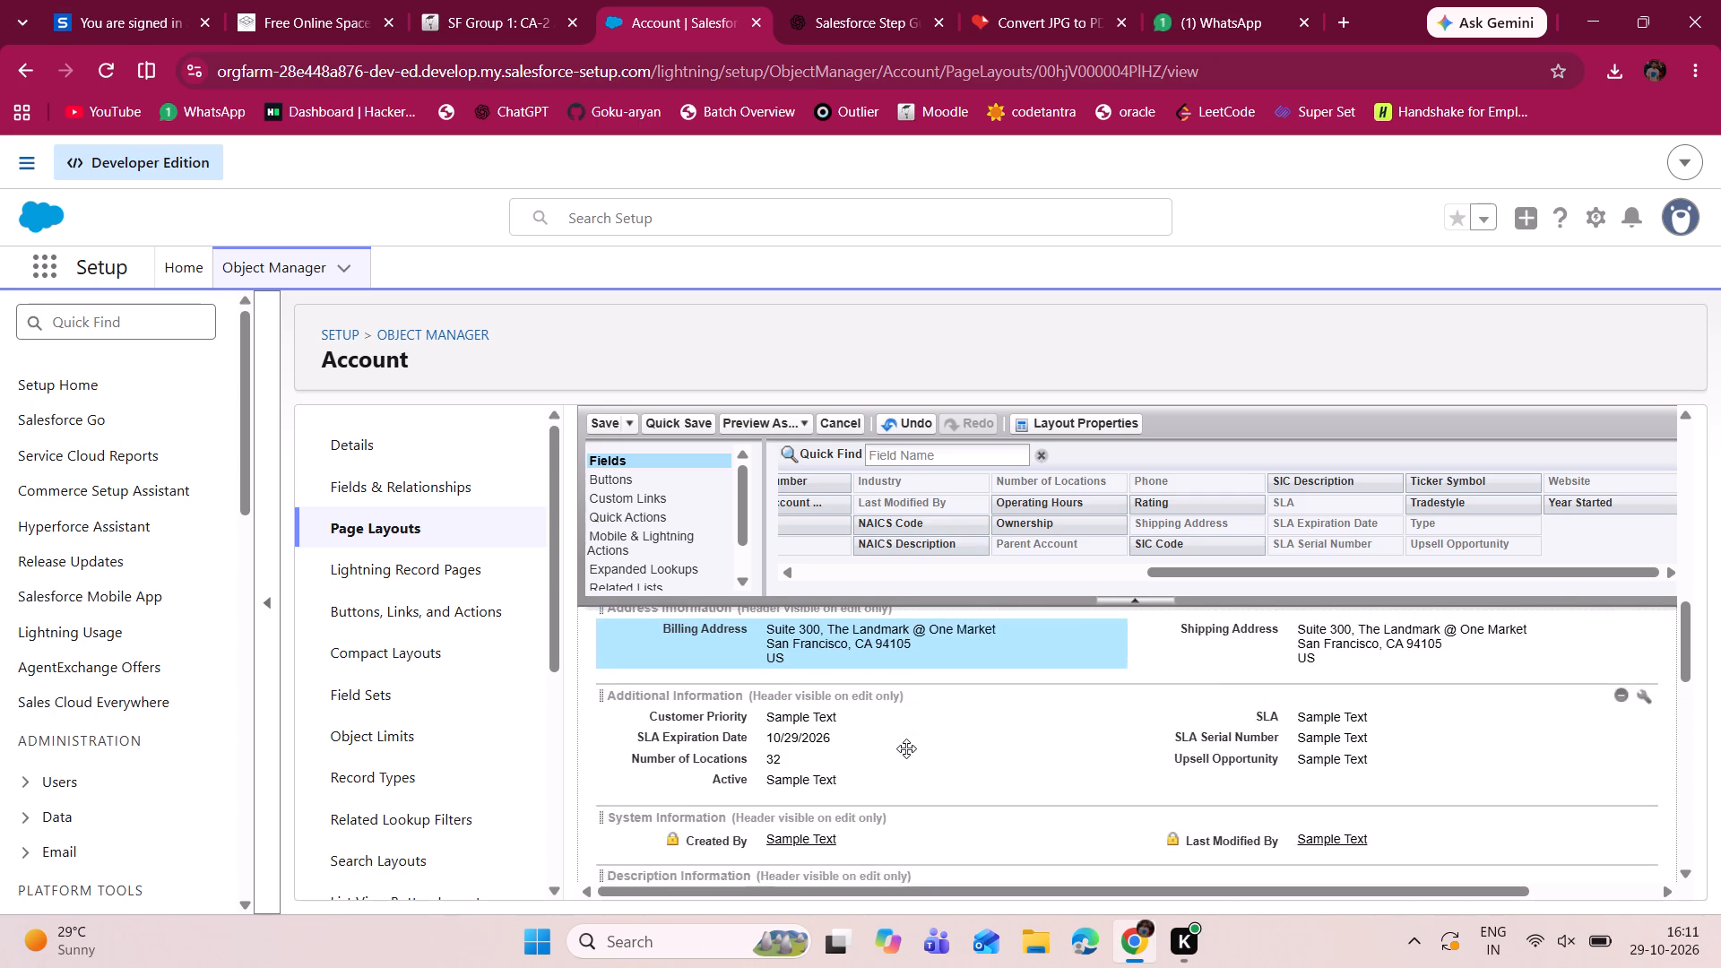
Remove the Shipping Address field from the Address Information section, keeping the section itself.
{"action": "scroll", "coordinate": [906, 748], "scroll_direction": "up", "scroll_amount": 1}
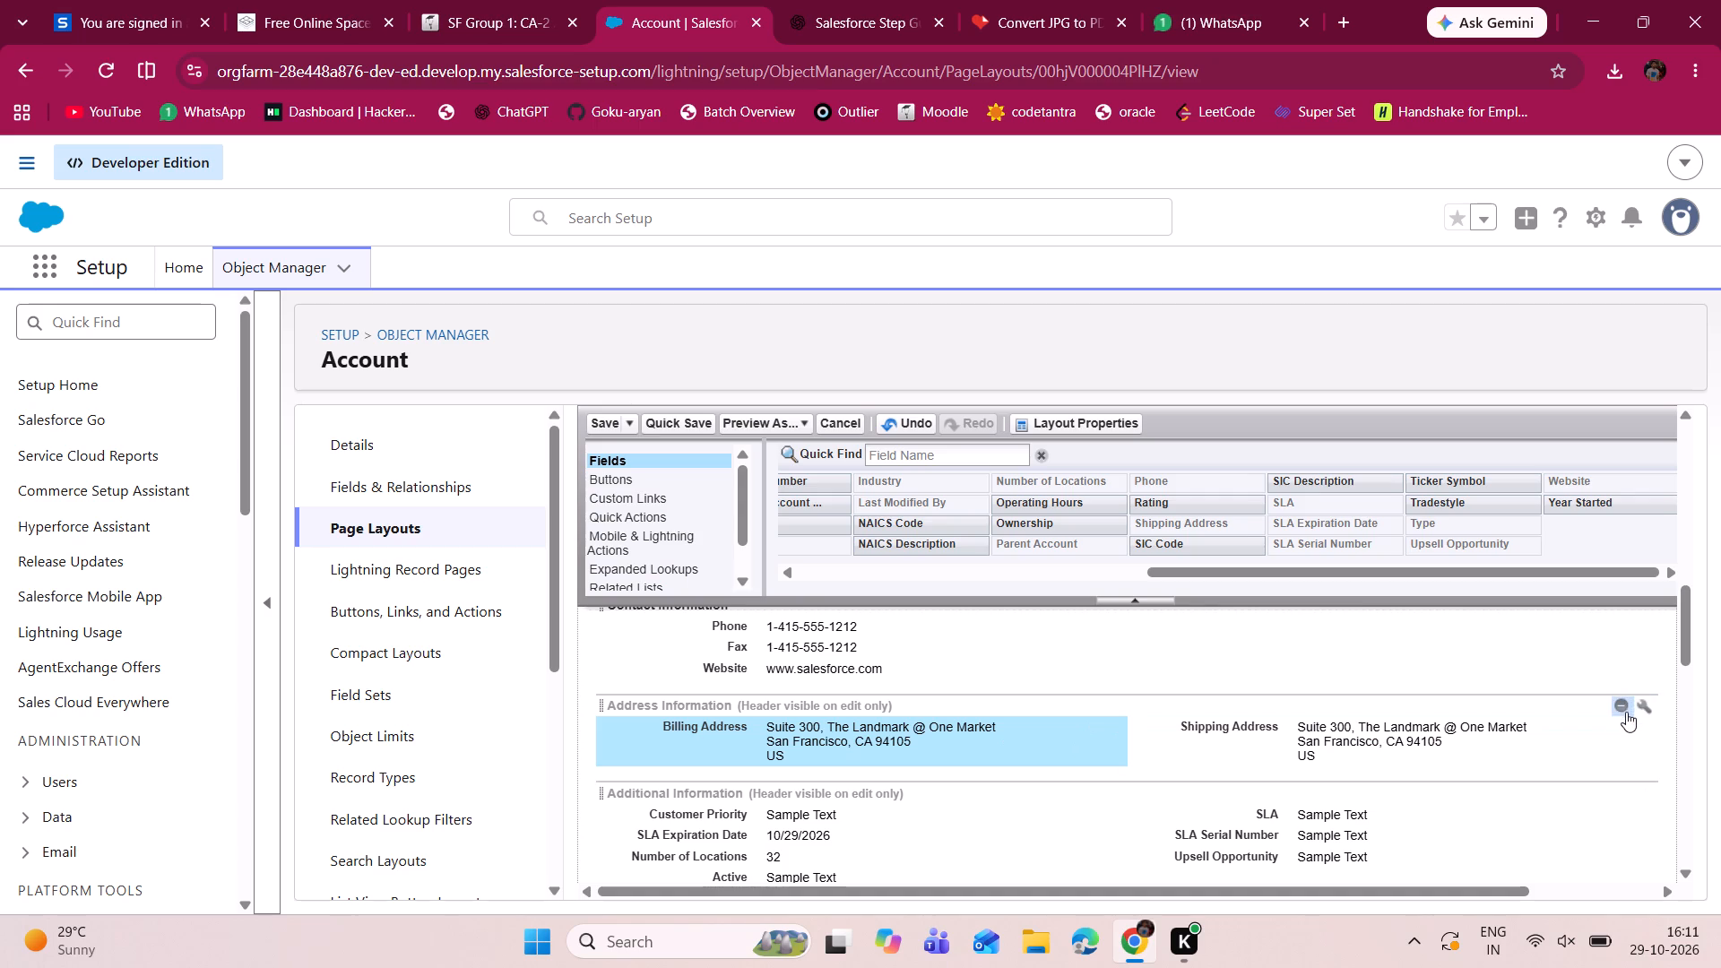
{"action": "left_click", "coordinate": [1617, 711]}
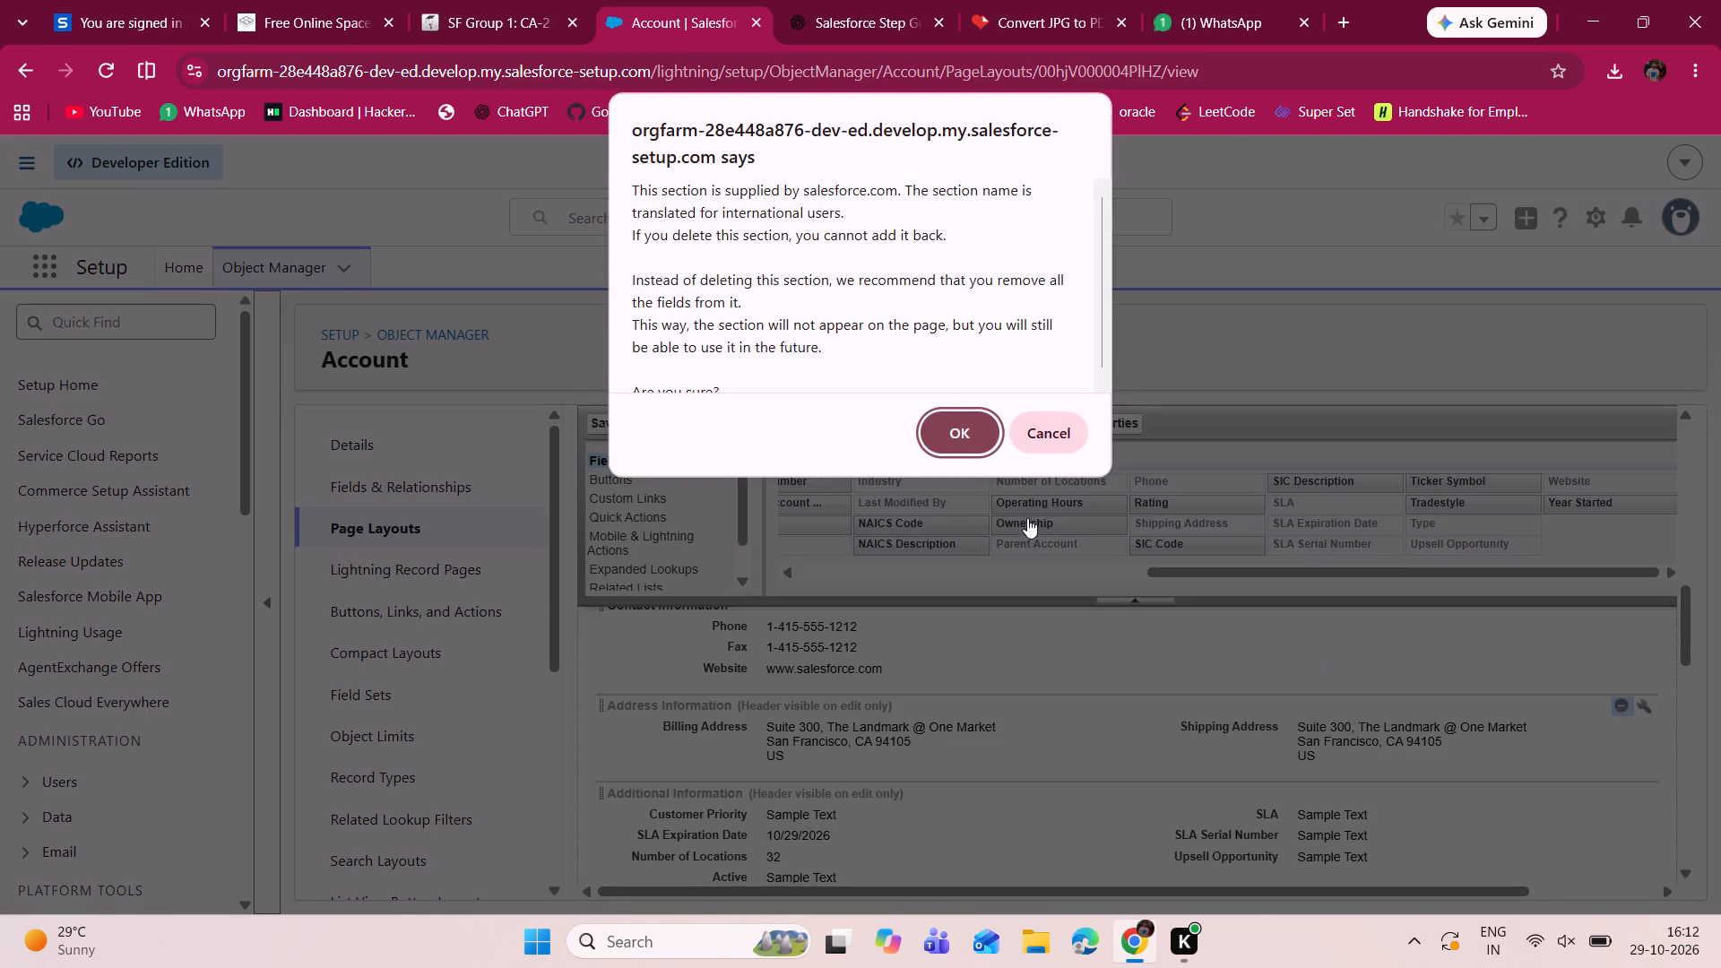
{"action": "left_click", "coordinate": [1066, 434]}
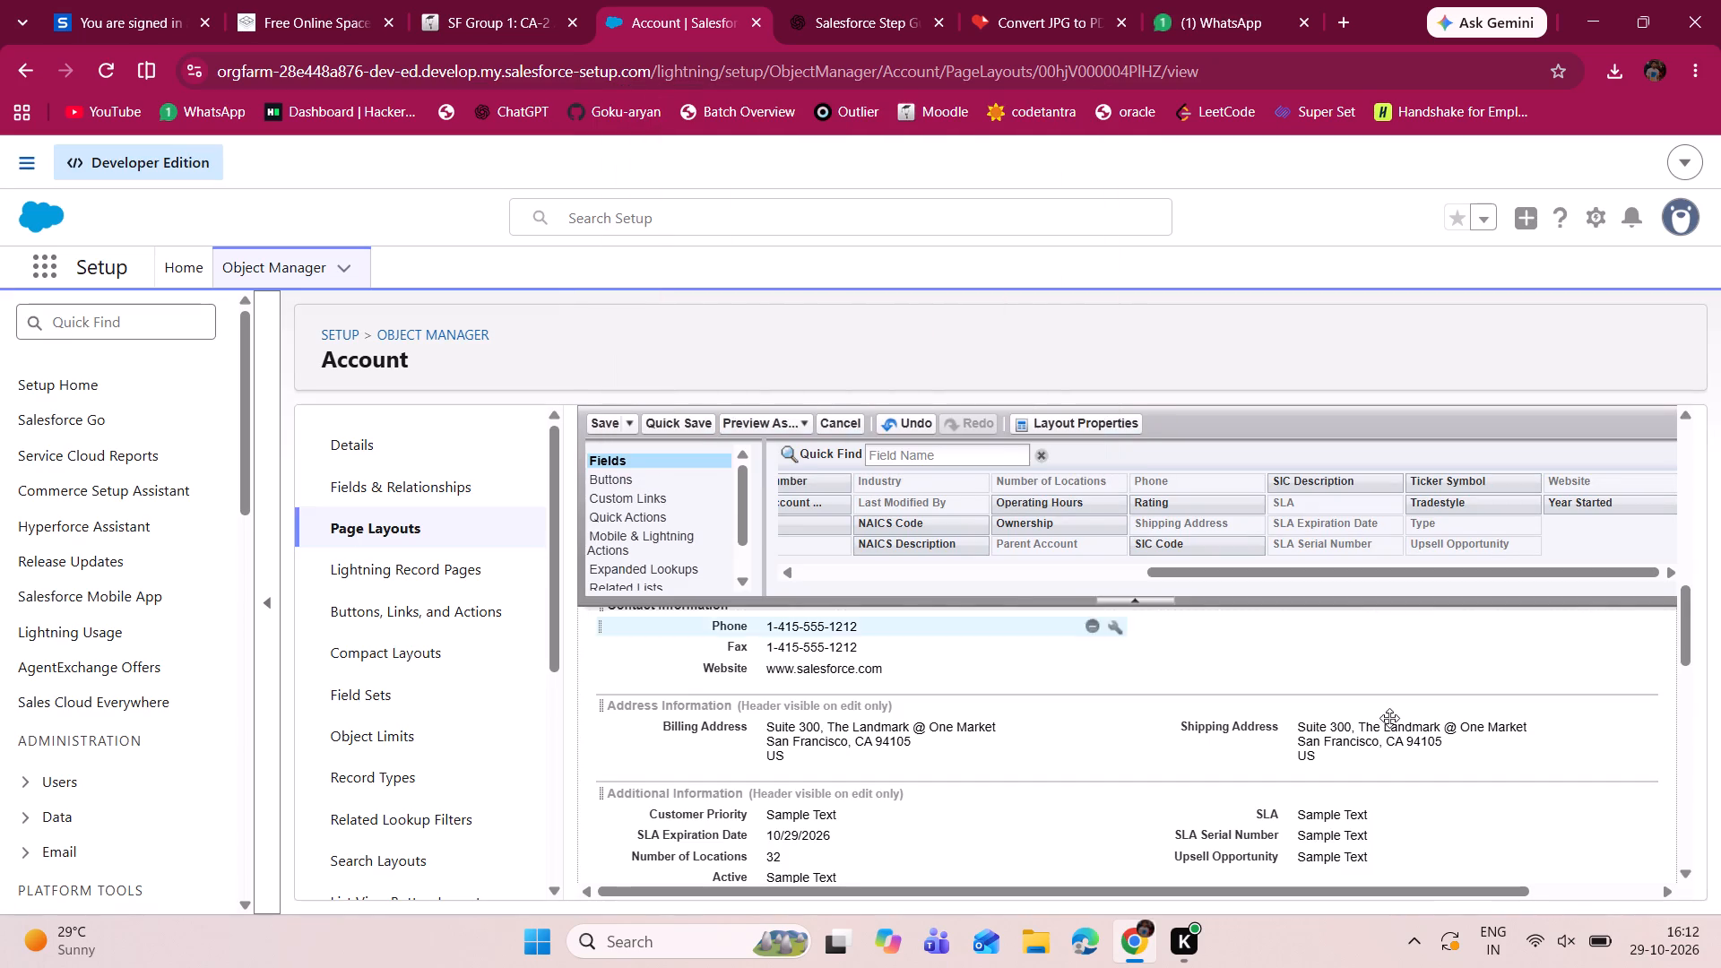
{"action": "left_click", "coordinate": [1623, 733]}
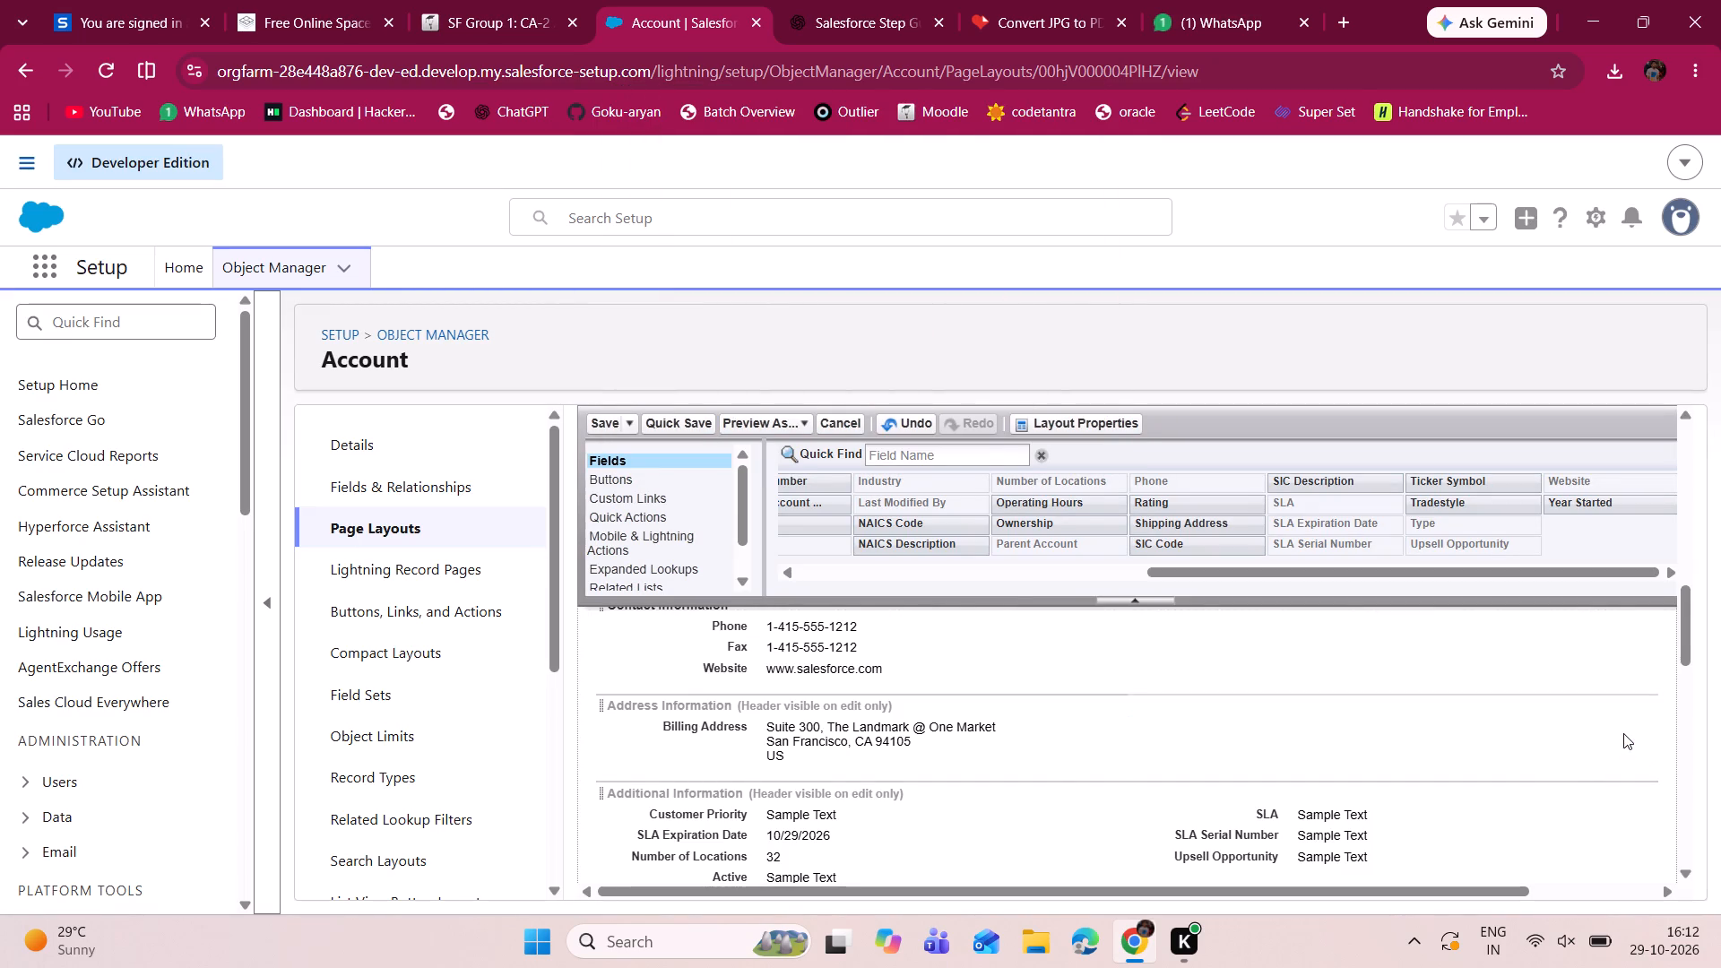
Delete the Additional Information section from the page layout.
{"action": "scroll", "coordinate": [1057, 769], "scroll_direction": "down", "scroll_amount": 2}
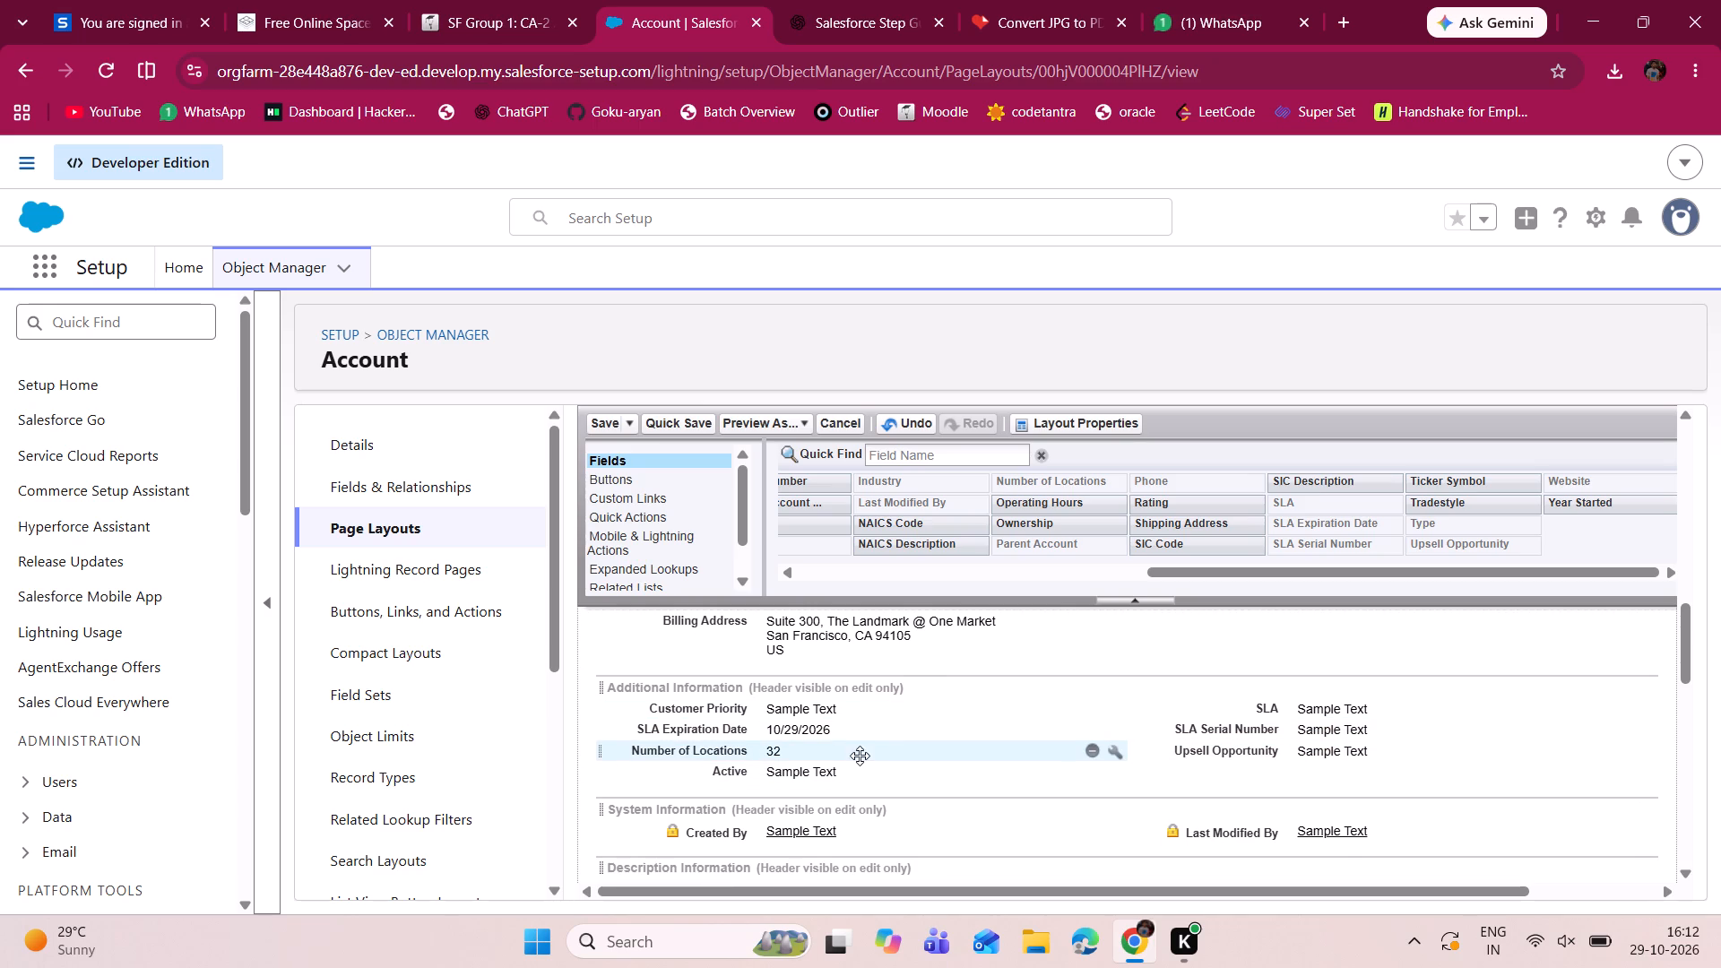
{"action": "scroll", "coordinate": [860, 776], "scroll_direction": "down", "scroll_amount": 2}
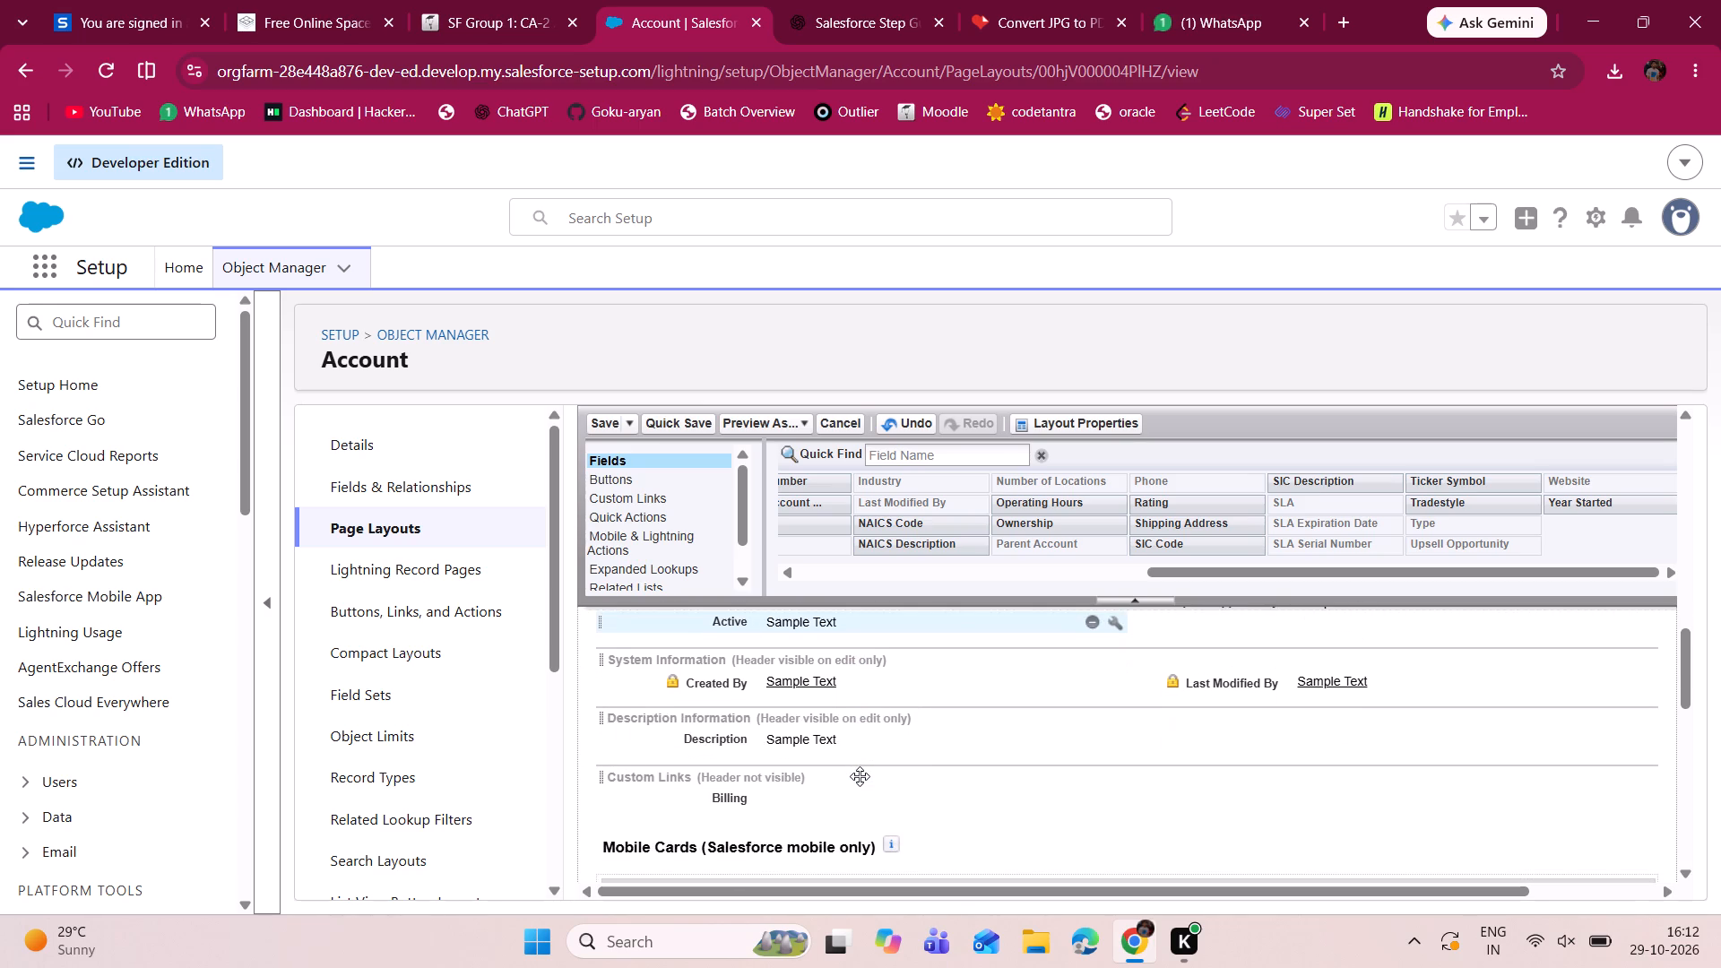
{"action": "scroll", "coordinate": [860, 776], "scroll_direction": "down", "scroll_amount": 4}
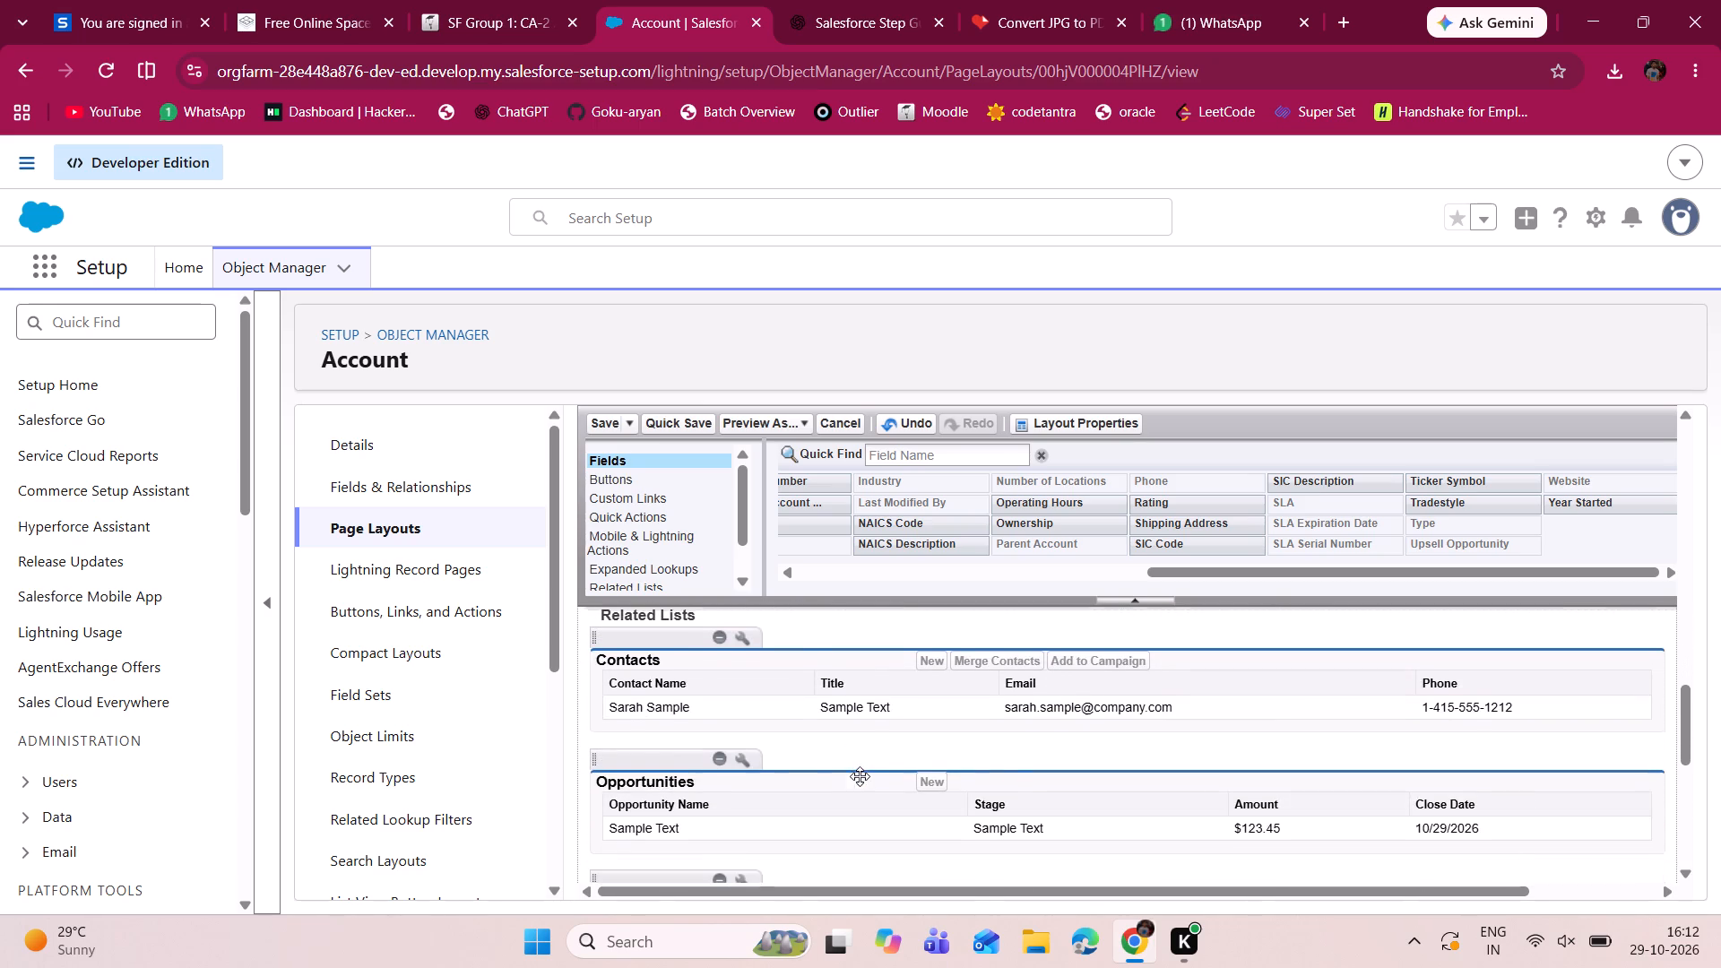
{"action": "scroll", "coordinate": [860, 776], "scroll_direction": "up", "scroll_amount": 1}
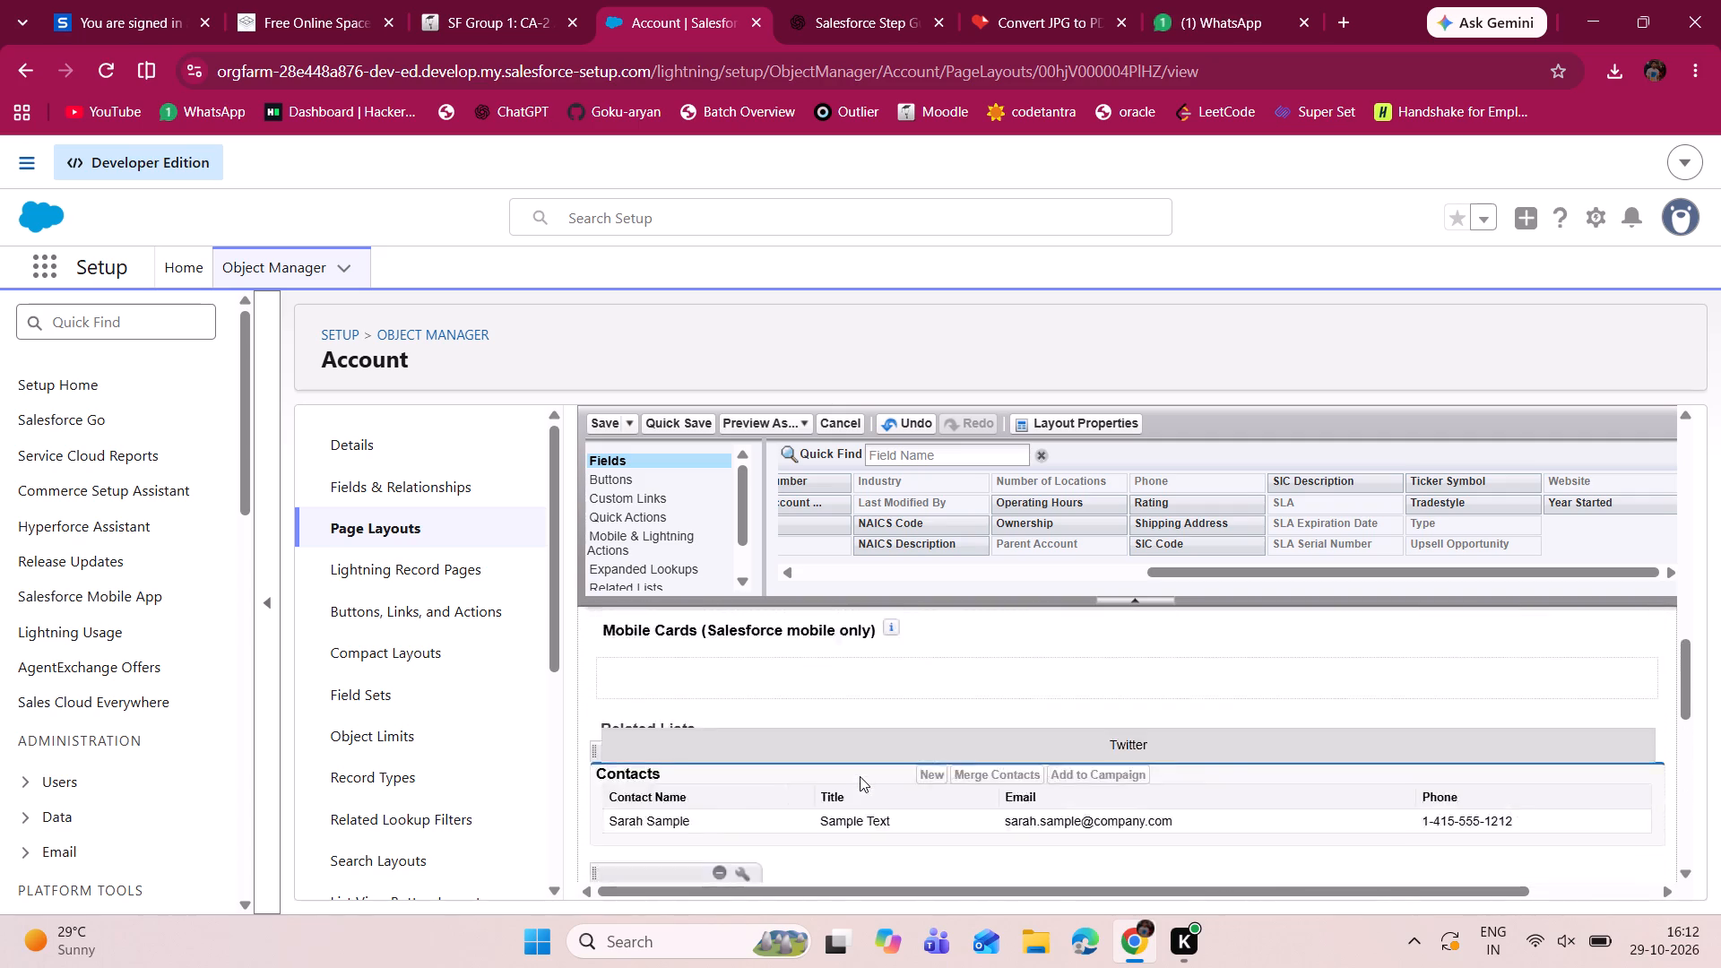
{"action": "scroll", "coordinate": [860, 776], "scroll_direction": "up", "scroll_amount": 3}
{"action": "scroll", "coordinate": [860, 776], "scroll_direction": "down", "scroll_amount": 2}
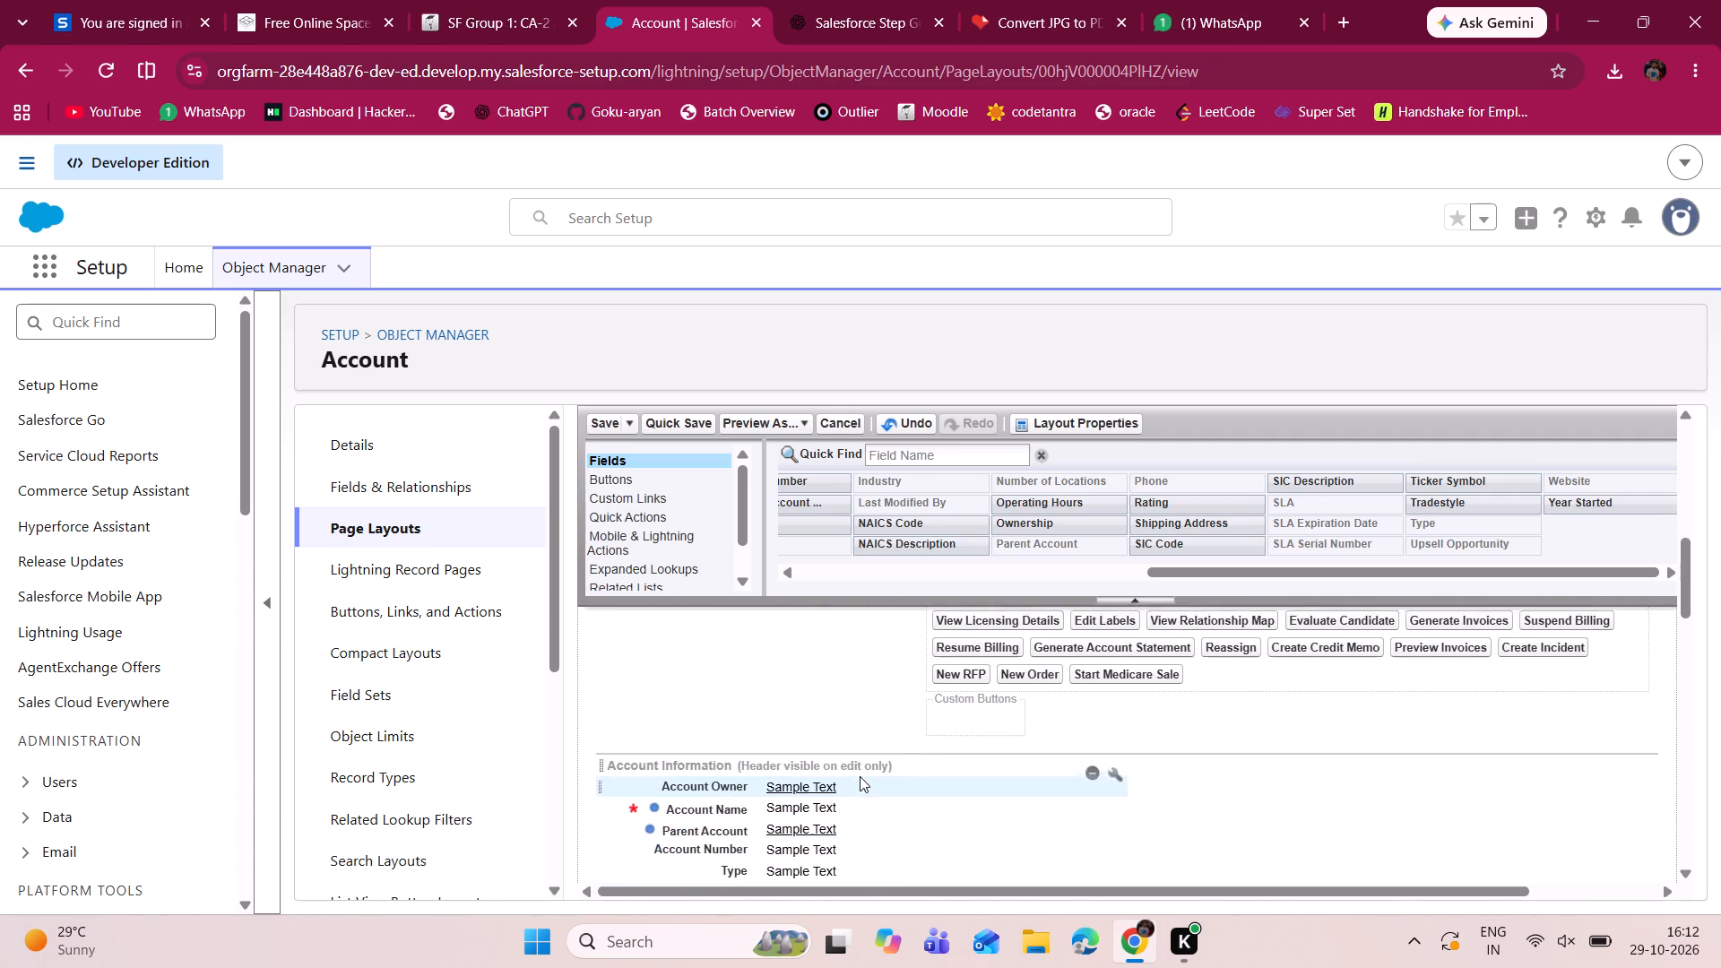
{"action": "scroll", "coordinate": [860, 776], "scroll_direction": "down", "scroll_amount": 3}
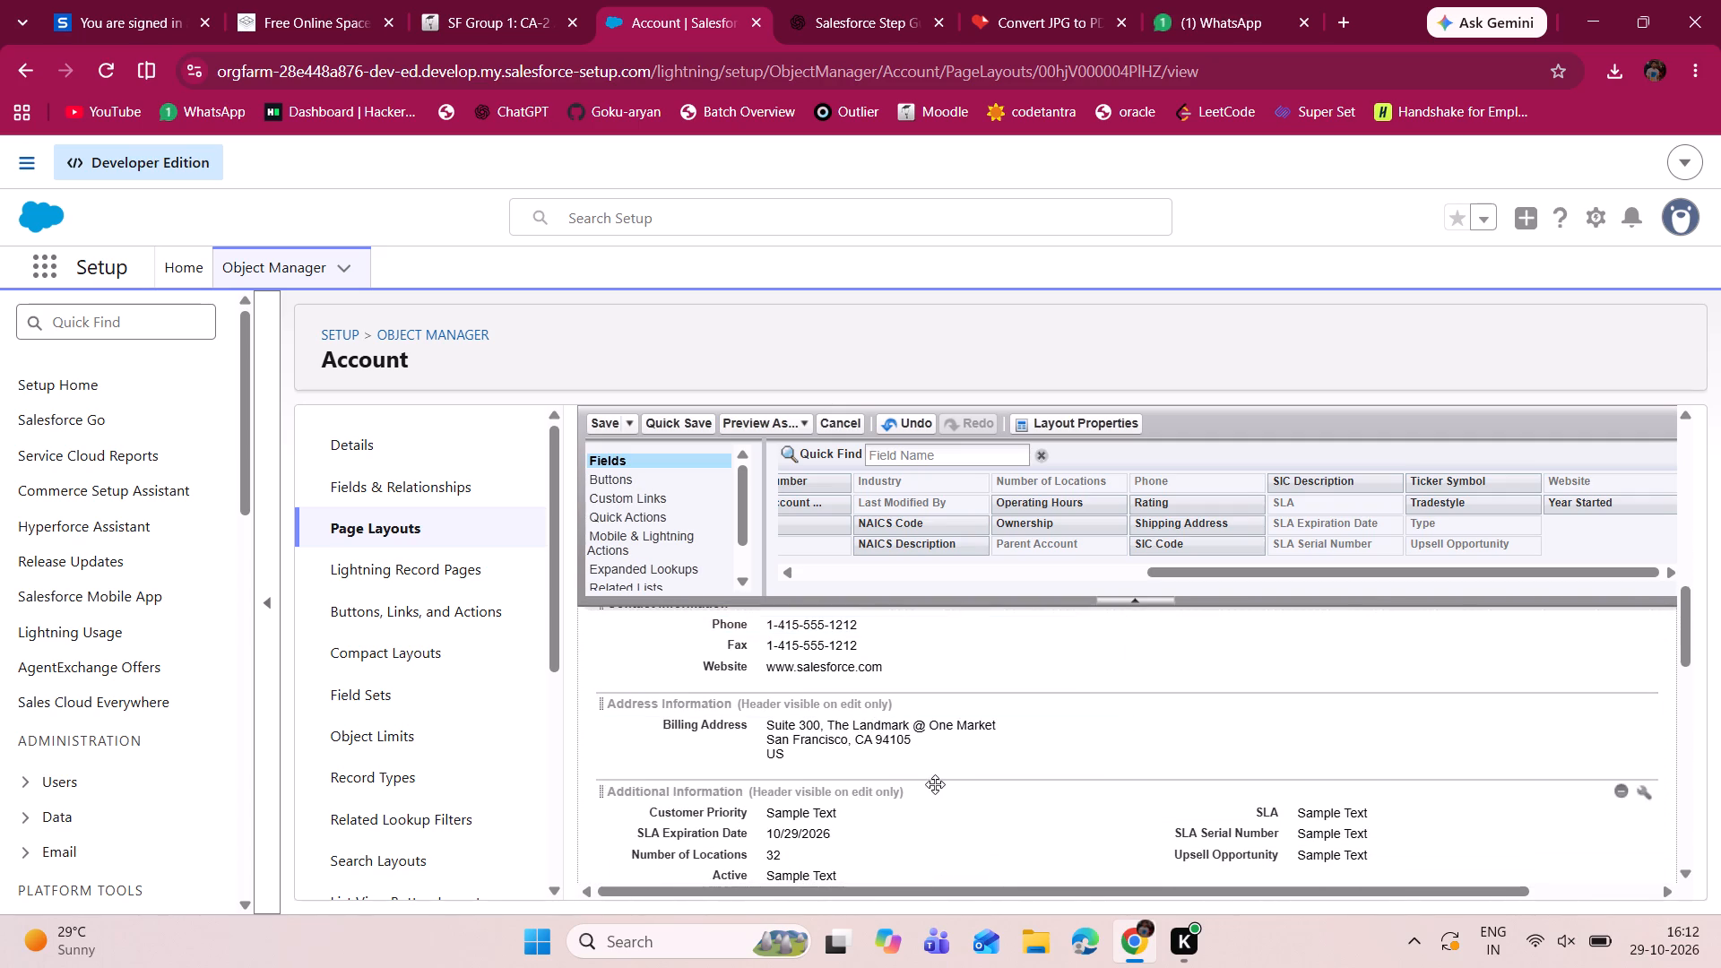
{"action": "scroll", "coordinate": [935, 784], "scroll_direction": "down", "scroll_amount": 1}
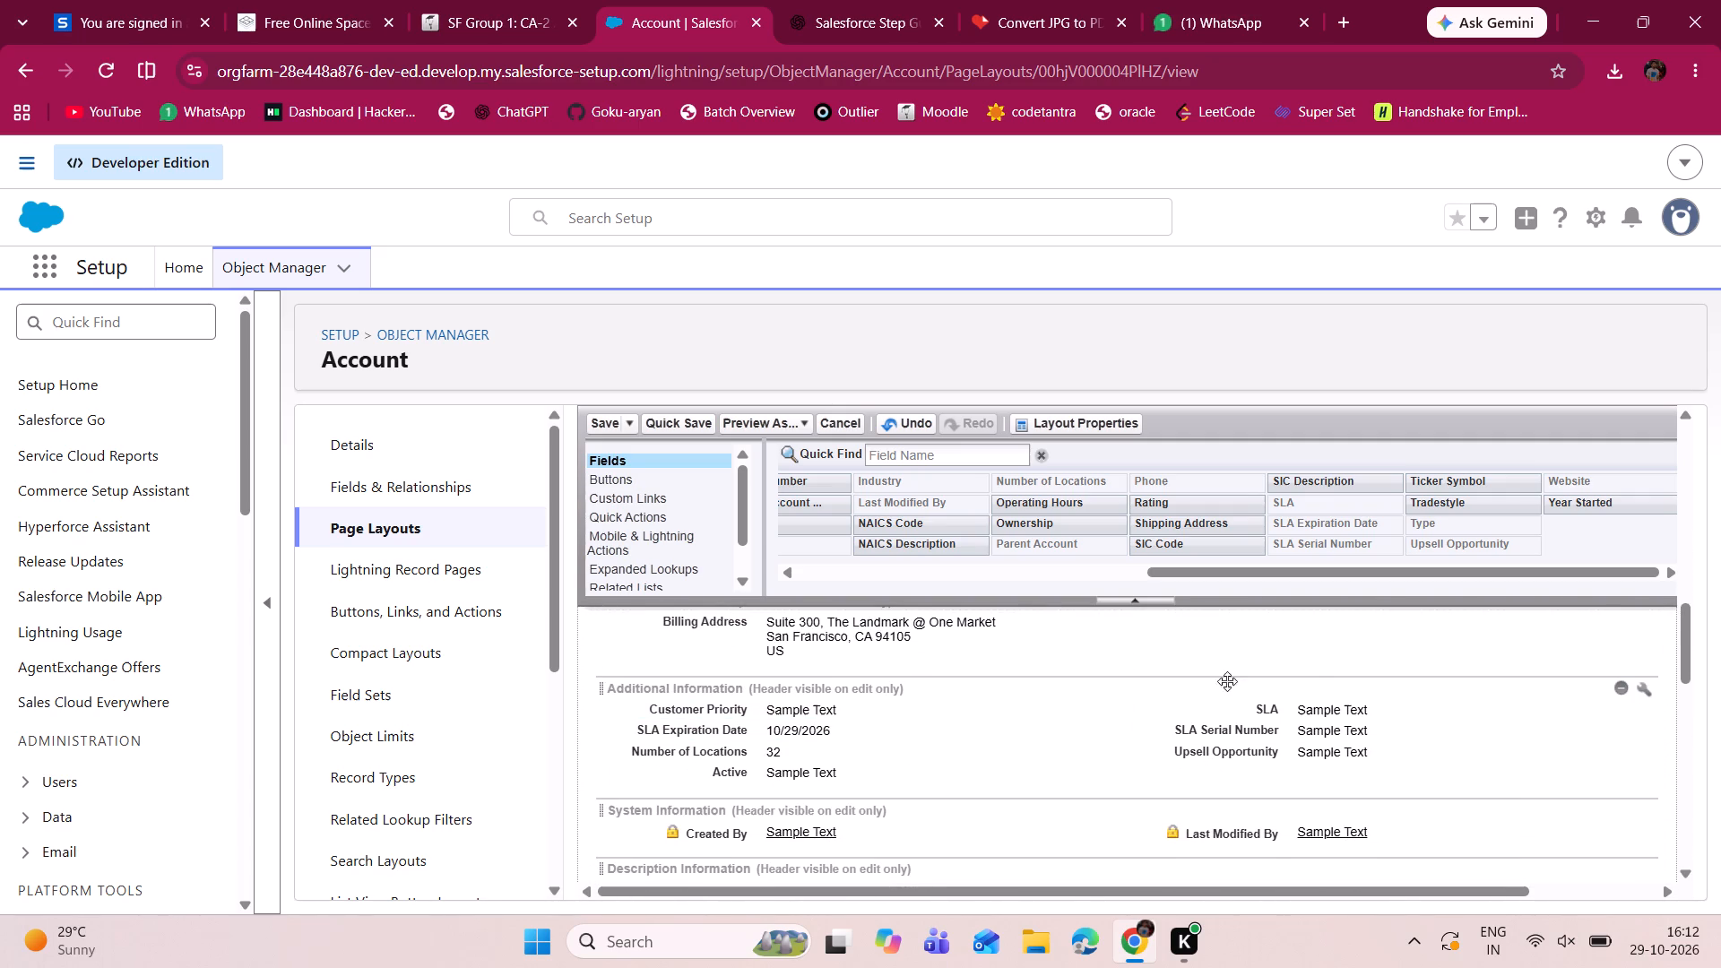
{"action": "left_click", "coordinate": [1623, 685]}
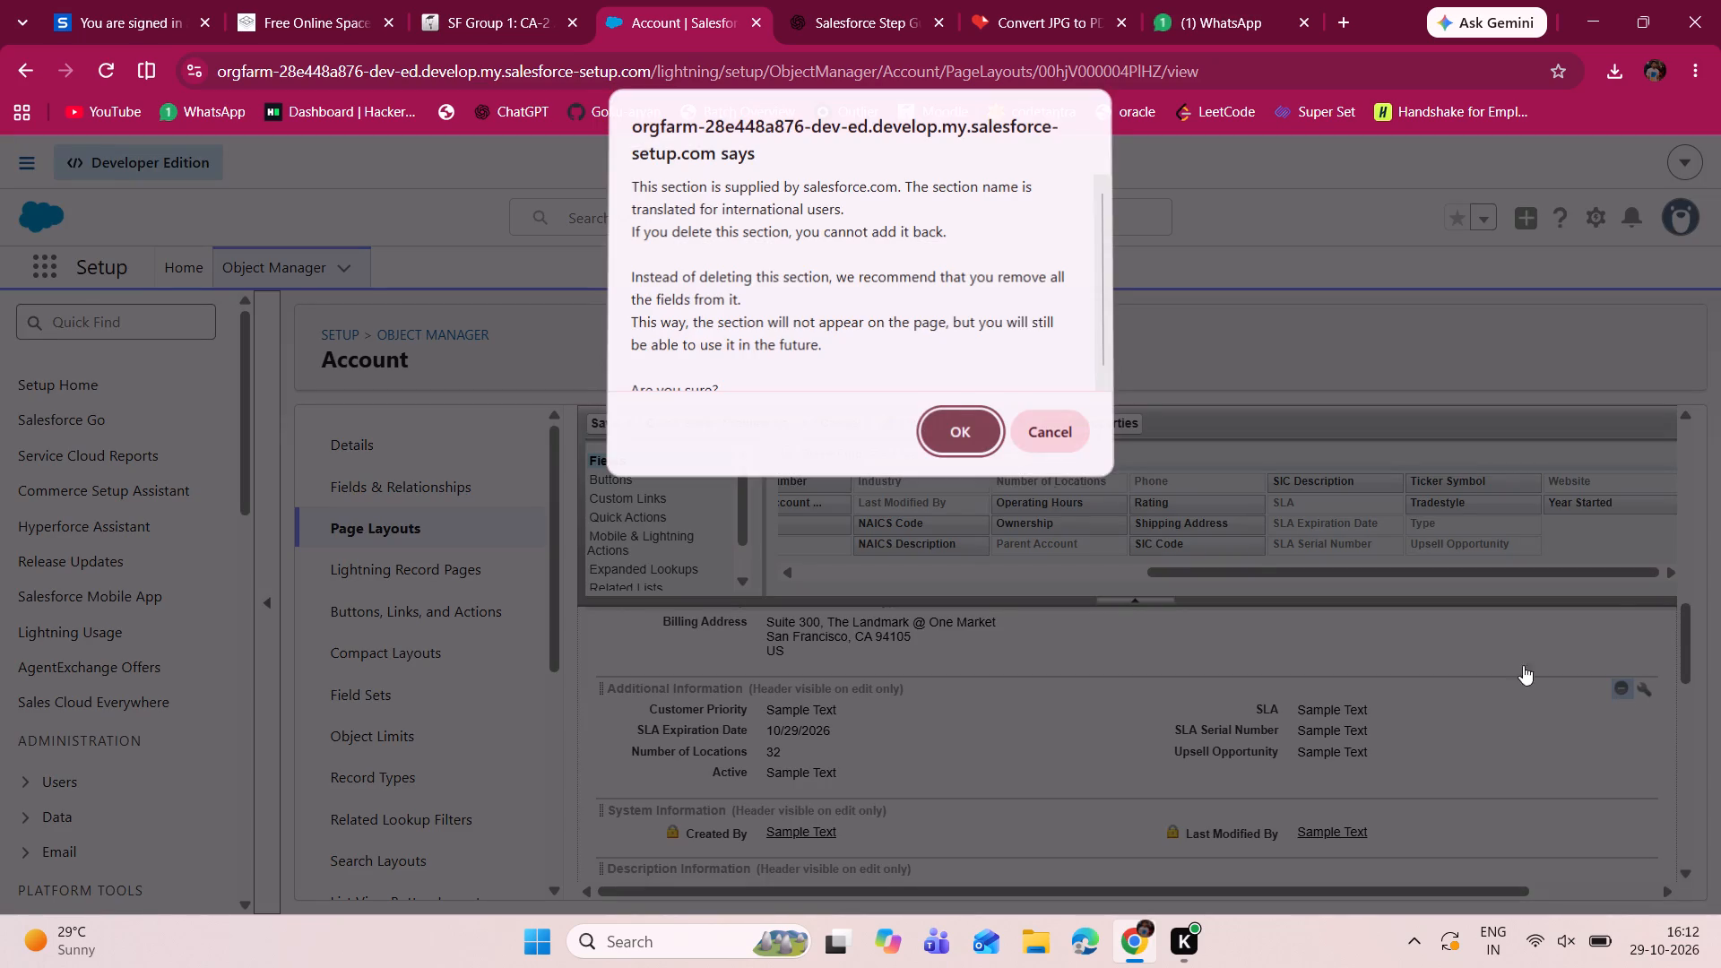
{"action": "left_click", "coordinate": [936, 414]}
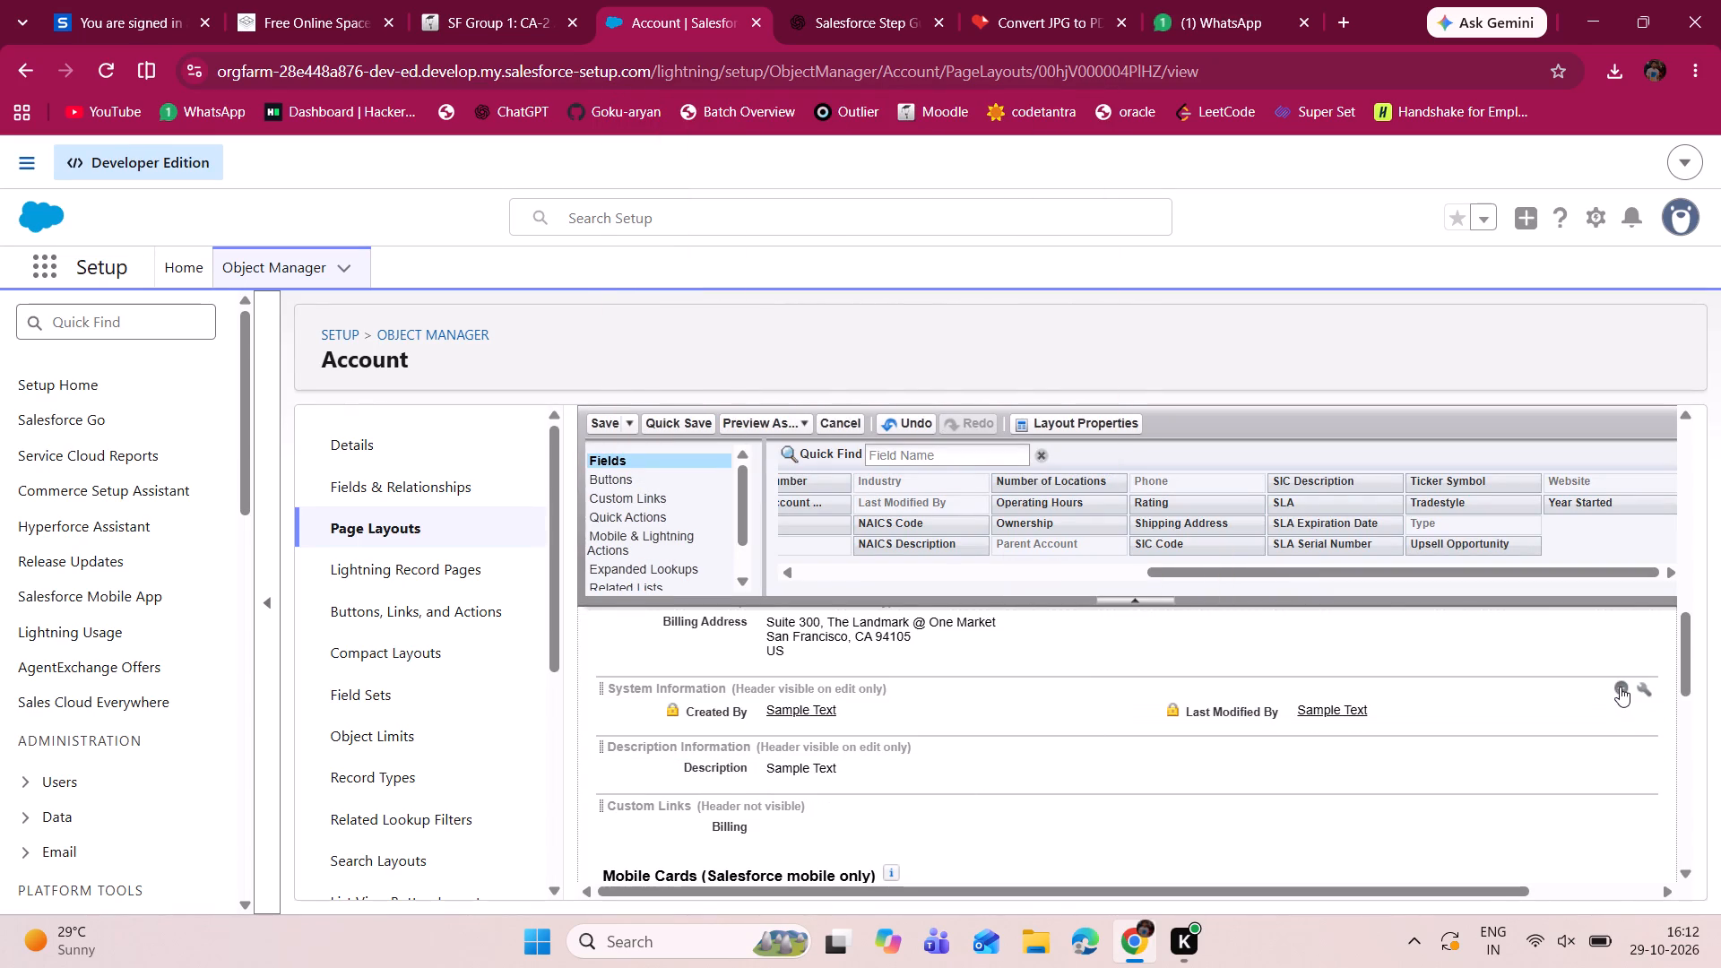
Delete the System Information and Description Information sections from the page layout.
{"action": "left_click", "coordinate": [1620, 687]}
{"action": "left_click", "coordinate": [966, 430]}
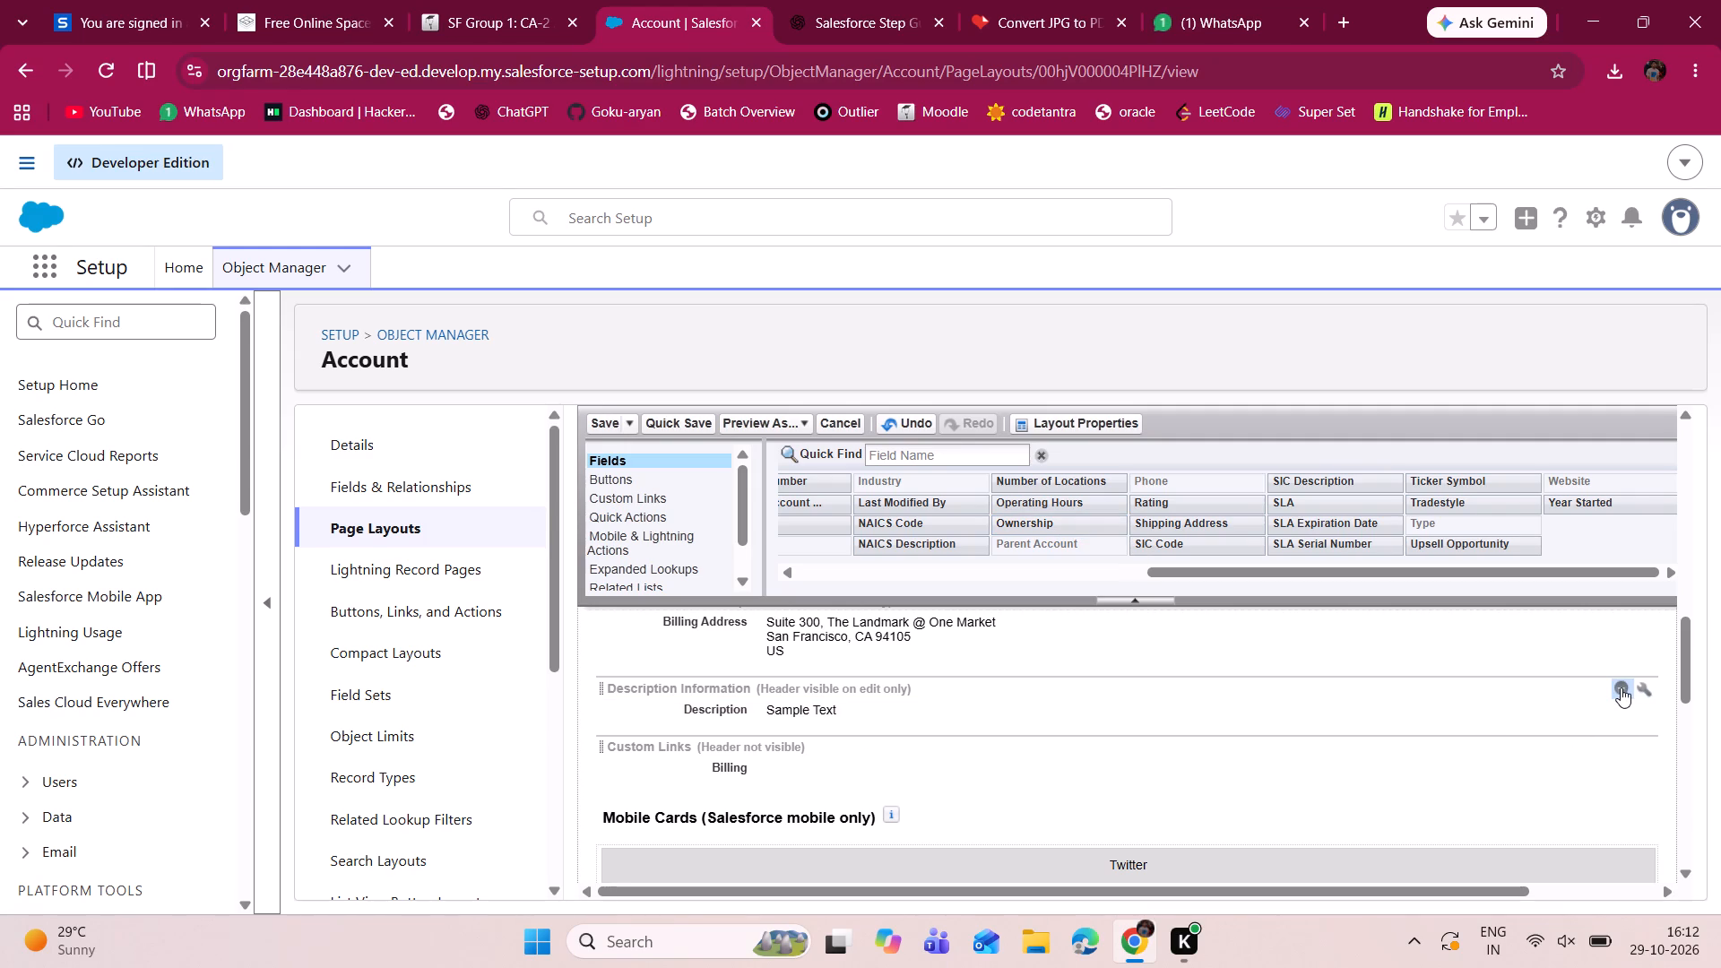
{"action": "left_click", "coordinate": [1621, 687]}
{"action": "left_click", "coordinate": [957, 446]}
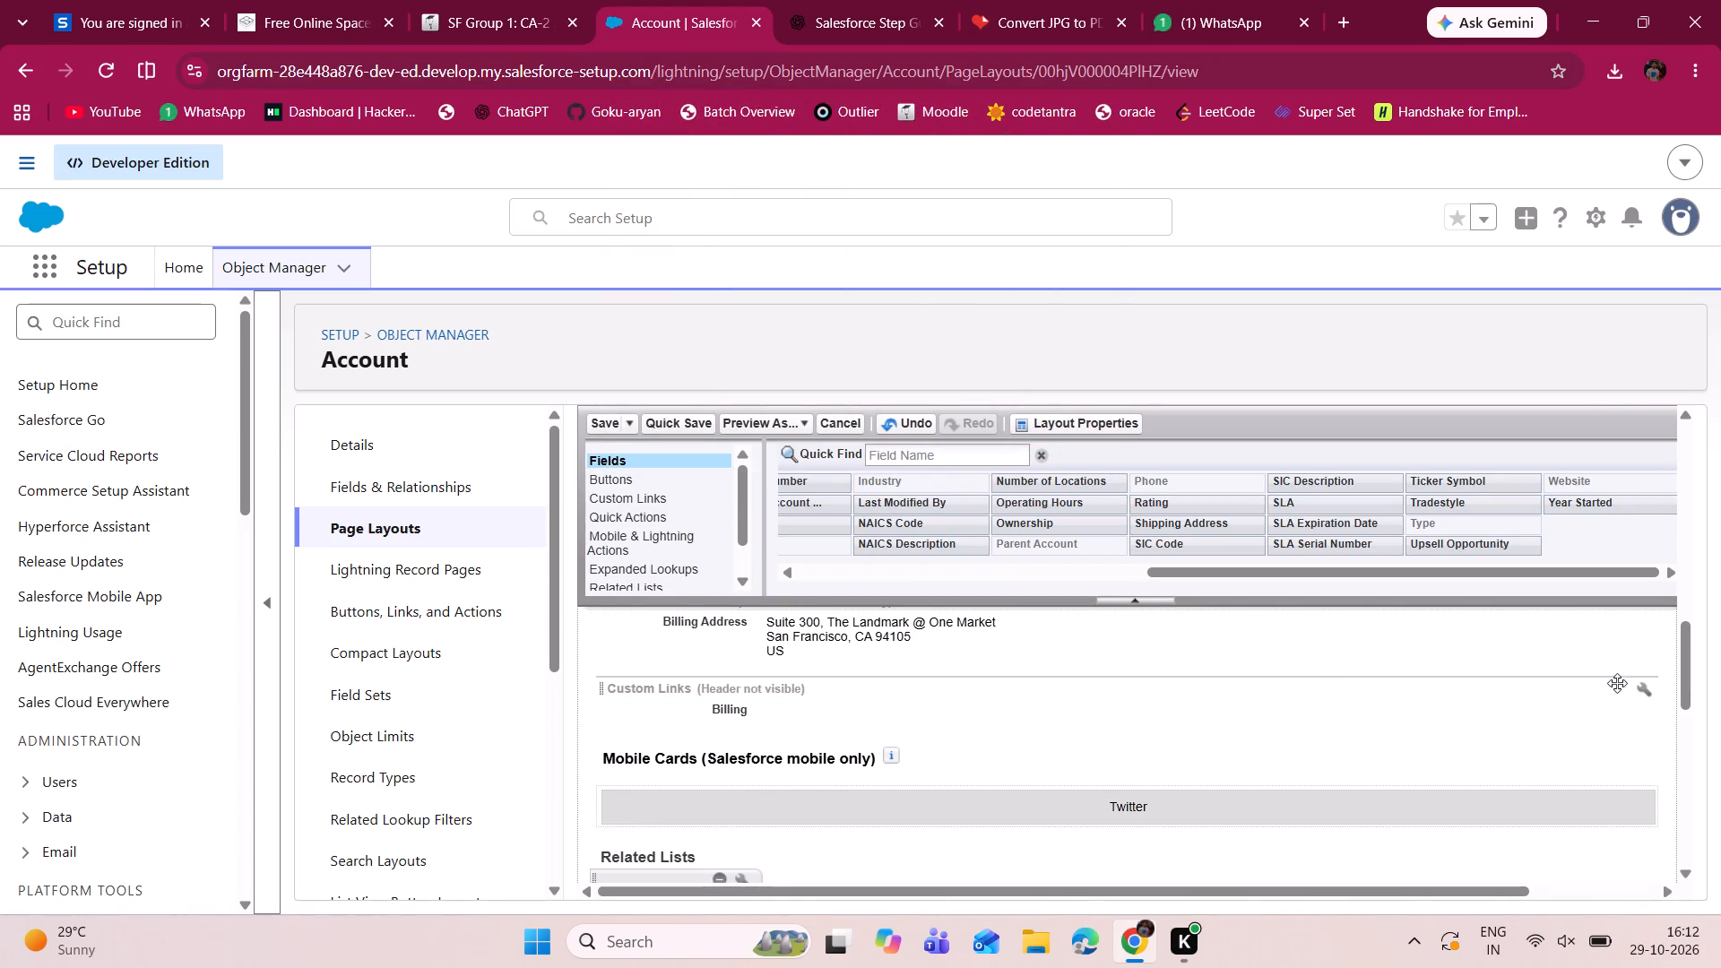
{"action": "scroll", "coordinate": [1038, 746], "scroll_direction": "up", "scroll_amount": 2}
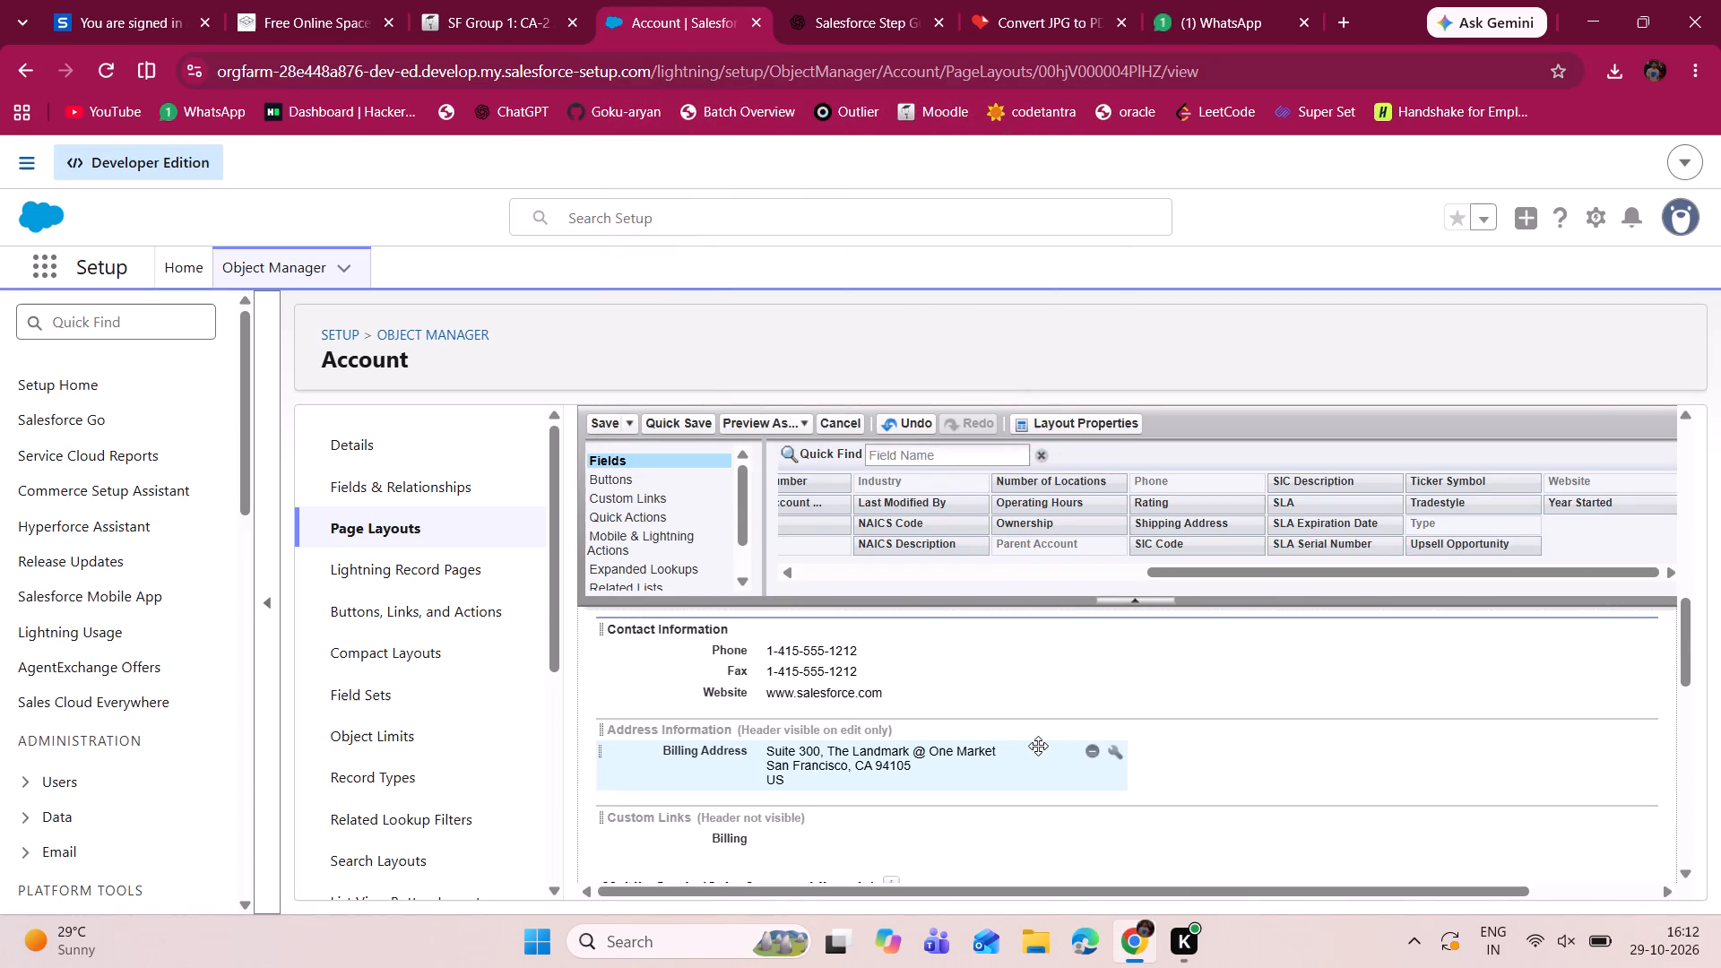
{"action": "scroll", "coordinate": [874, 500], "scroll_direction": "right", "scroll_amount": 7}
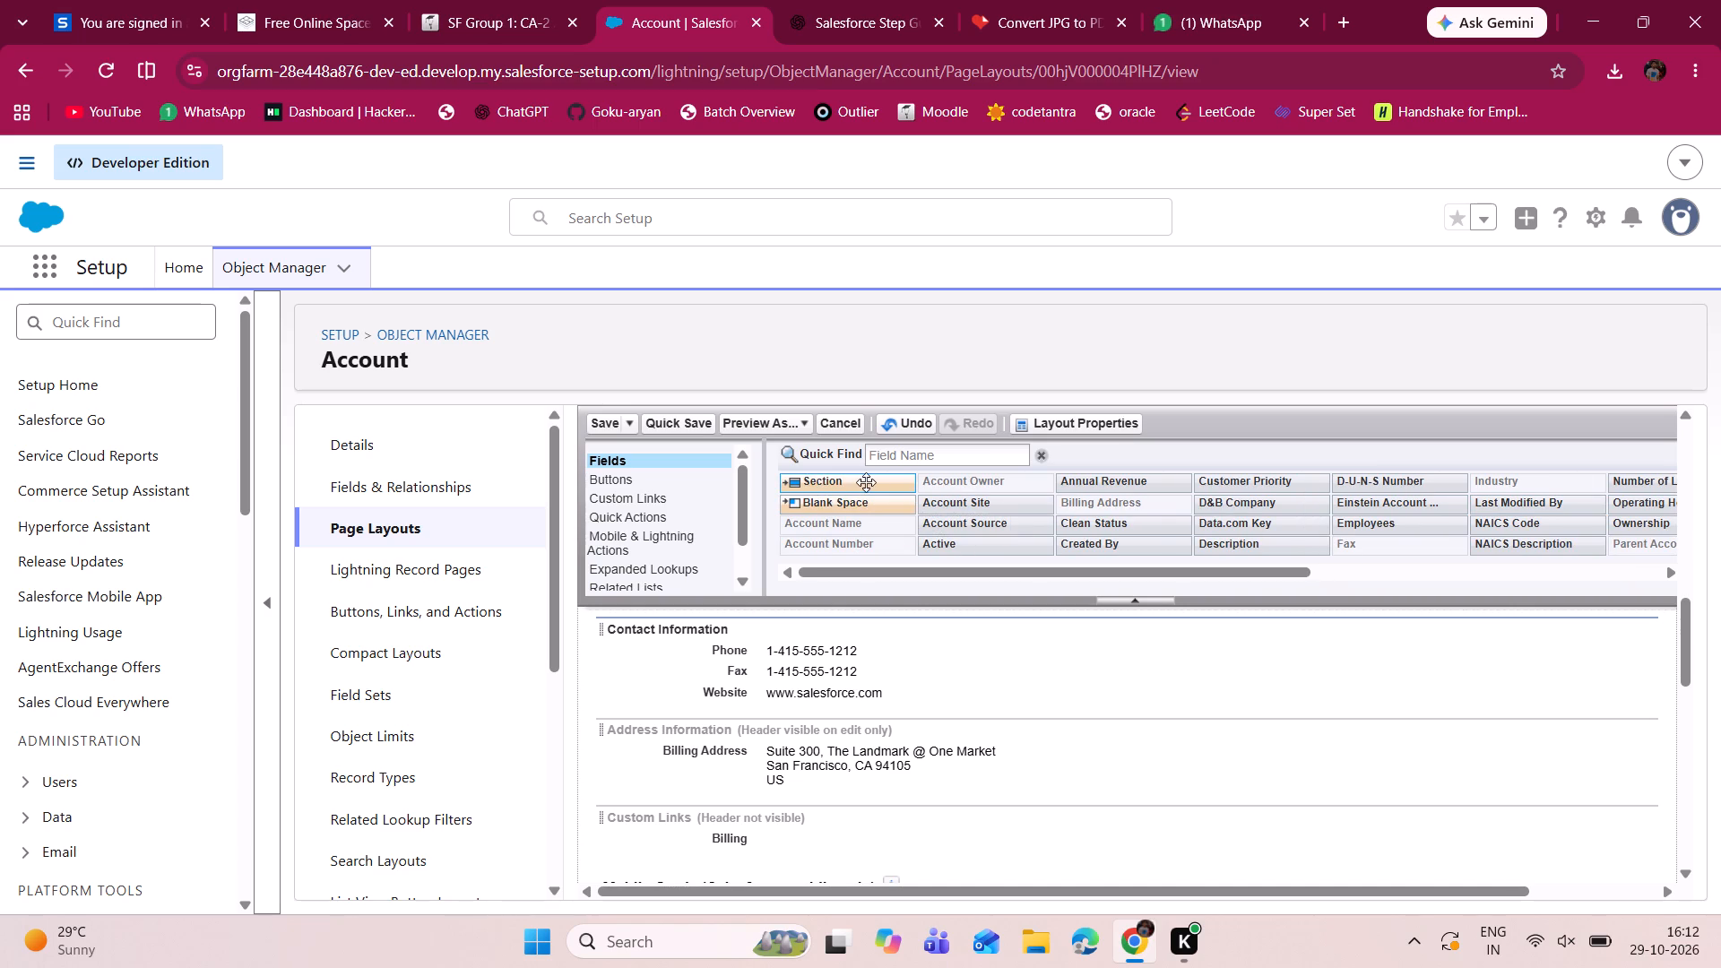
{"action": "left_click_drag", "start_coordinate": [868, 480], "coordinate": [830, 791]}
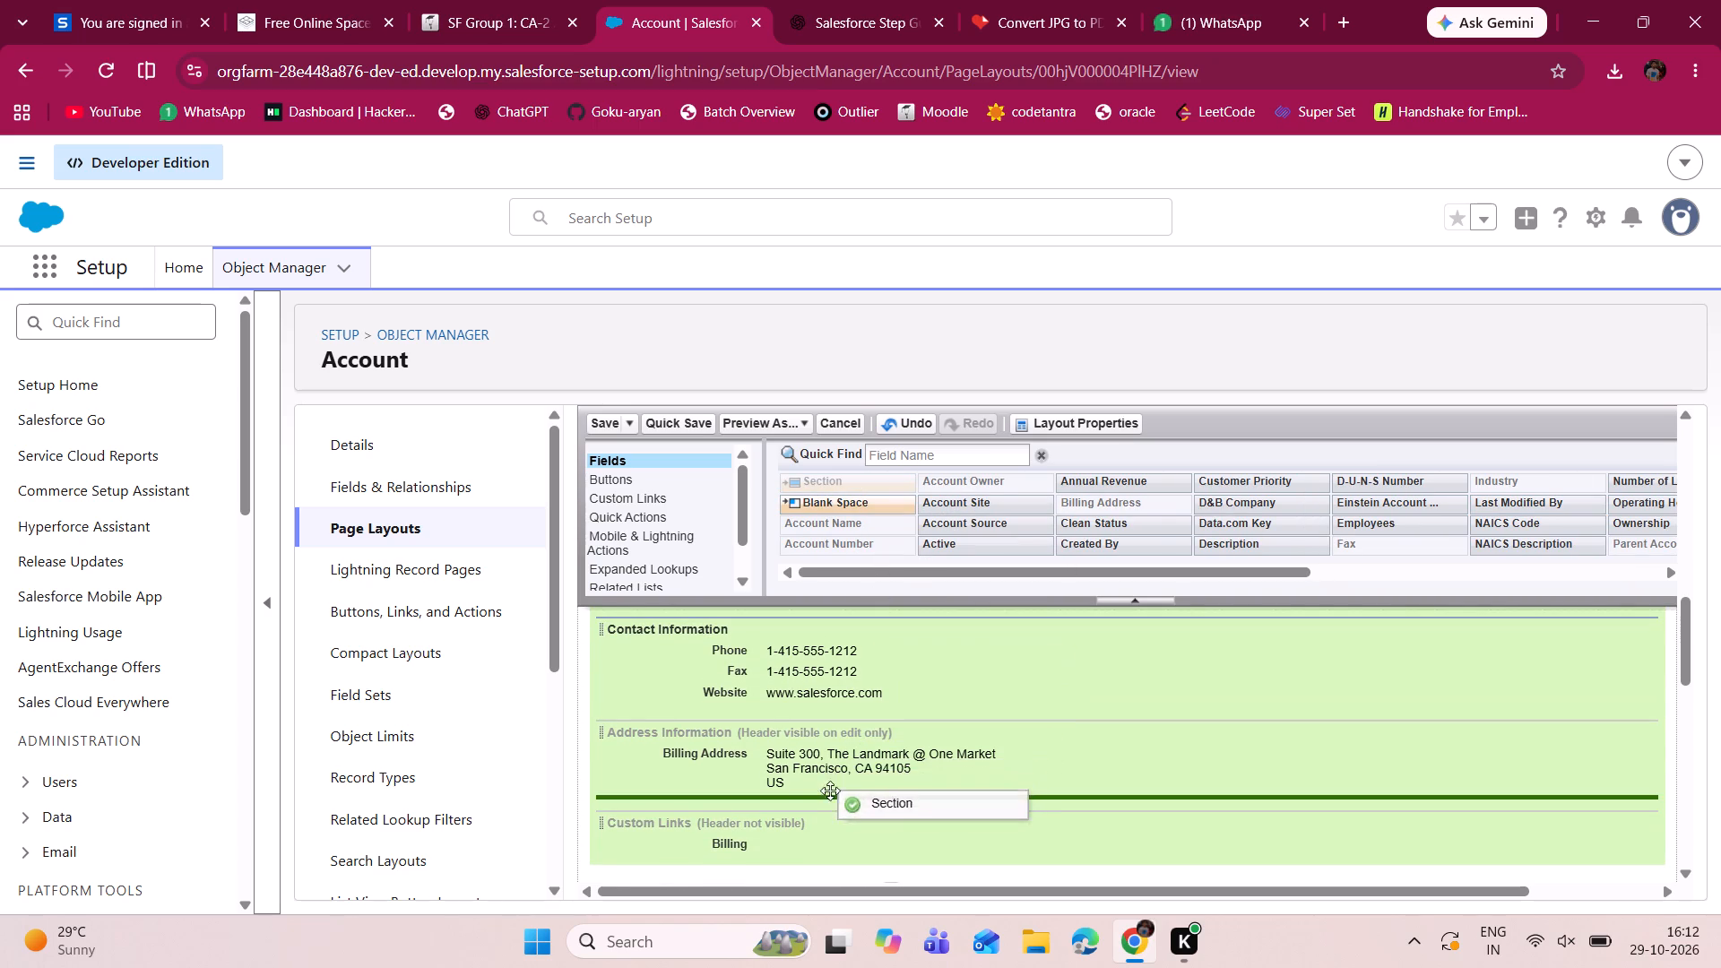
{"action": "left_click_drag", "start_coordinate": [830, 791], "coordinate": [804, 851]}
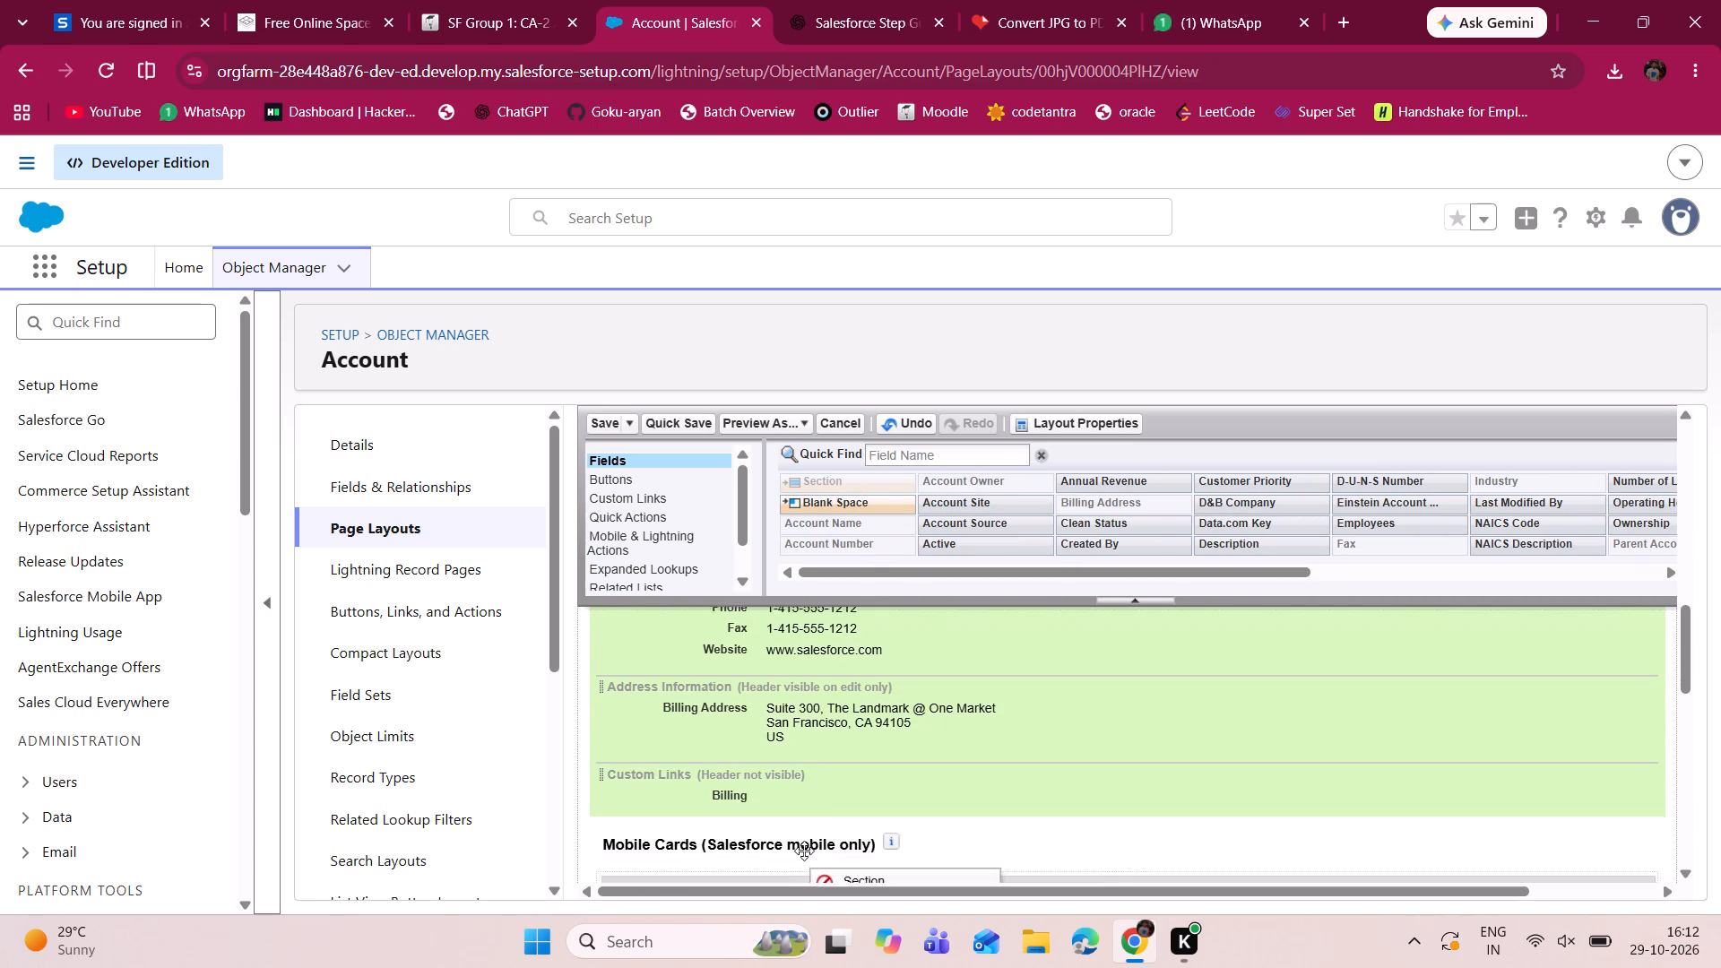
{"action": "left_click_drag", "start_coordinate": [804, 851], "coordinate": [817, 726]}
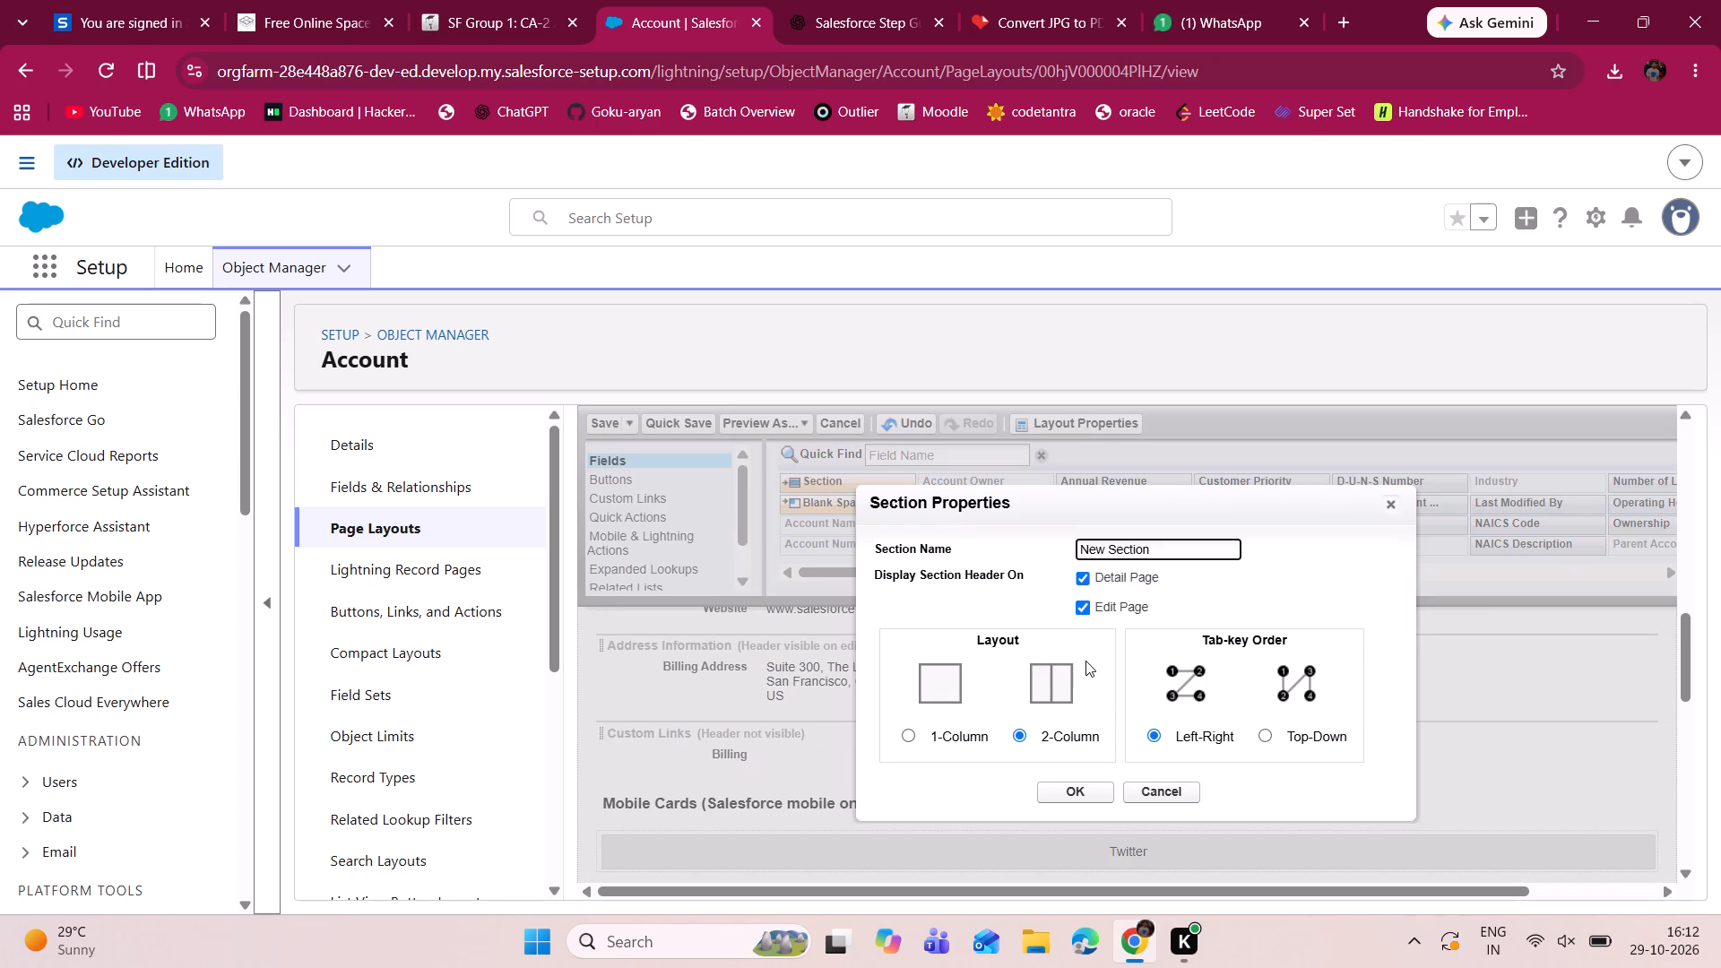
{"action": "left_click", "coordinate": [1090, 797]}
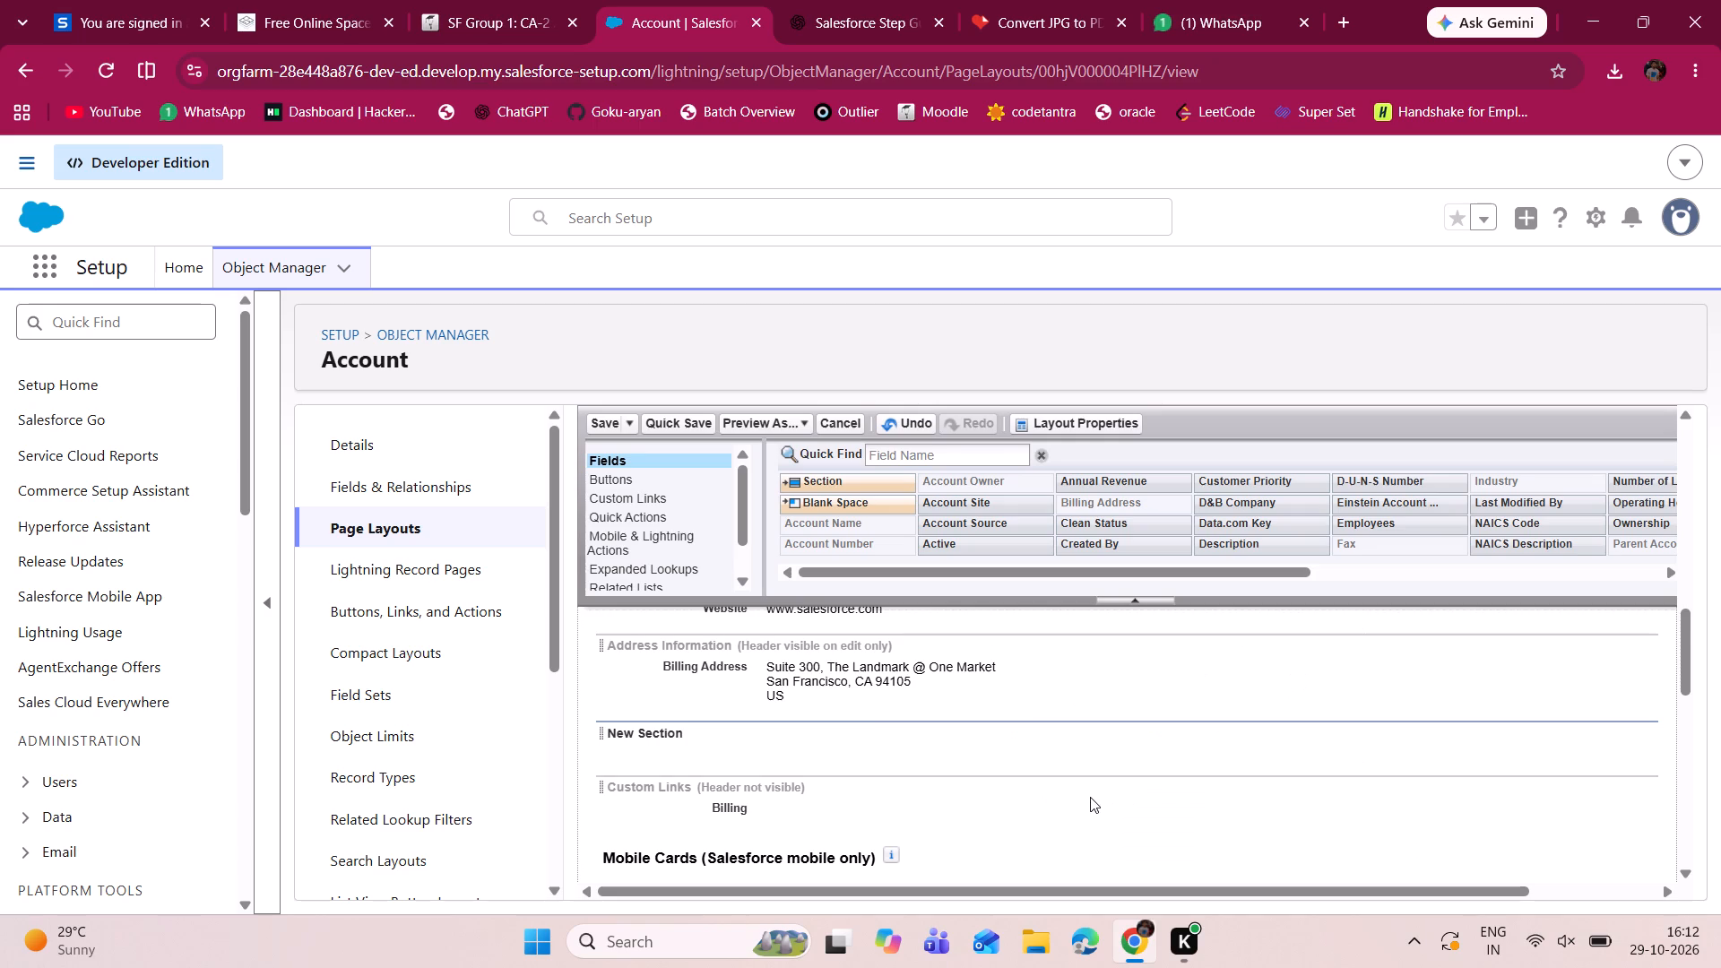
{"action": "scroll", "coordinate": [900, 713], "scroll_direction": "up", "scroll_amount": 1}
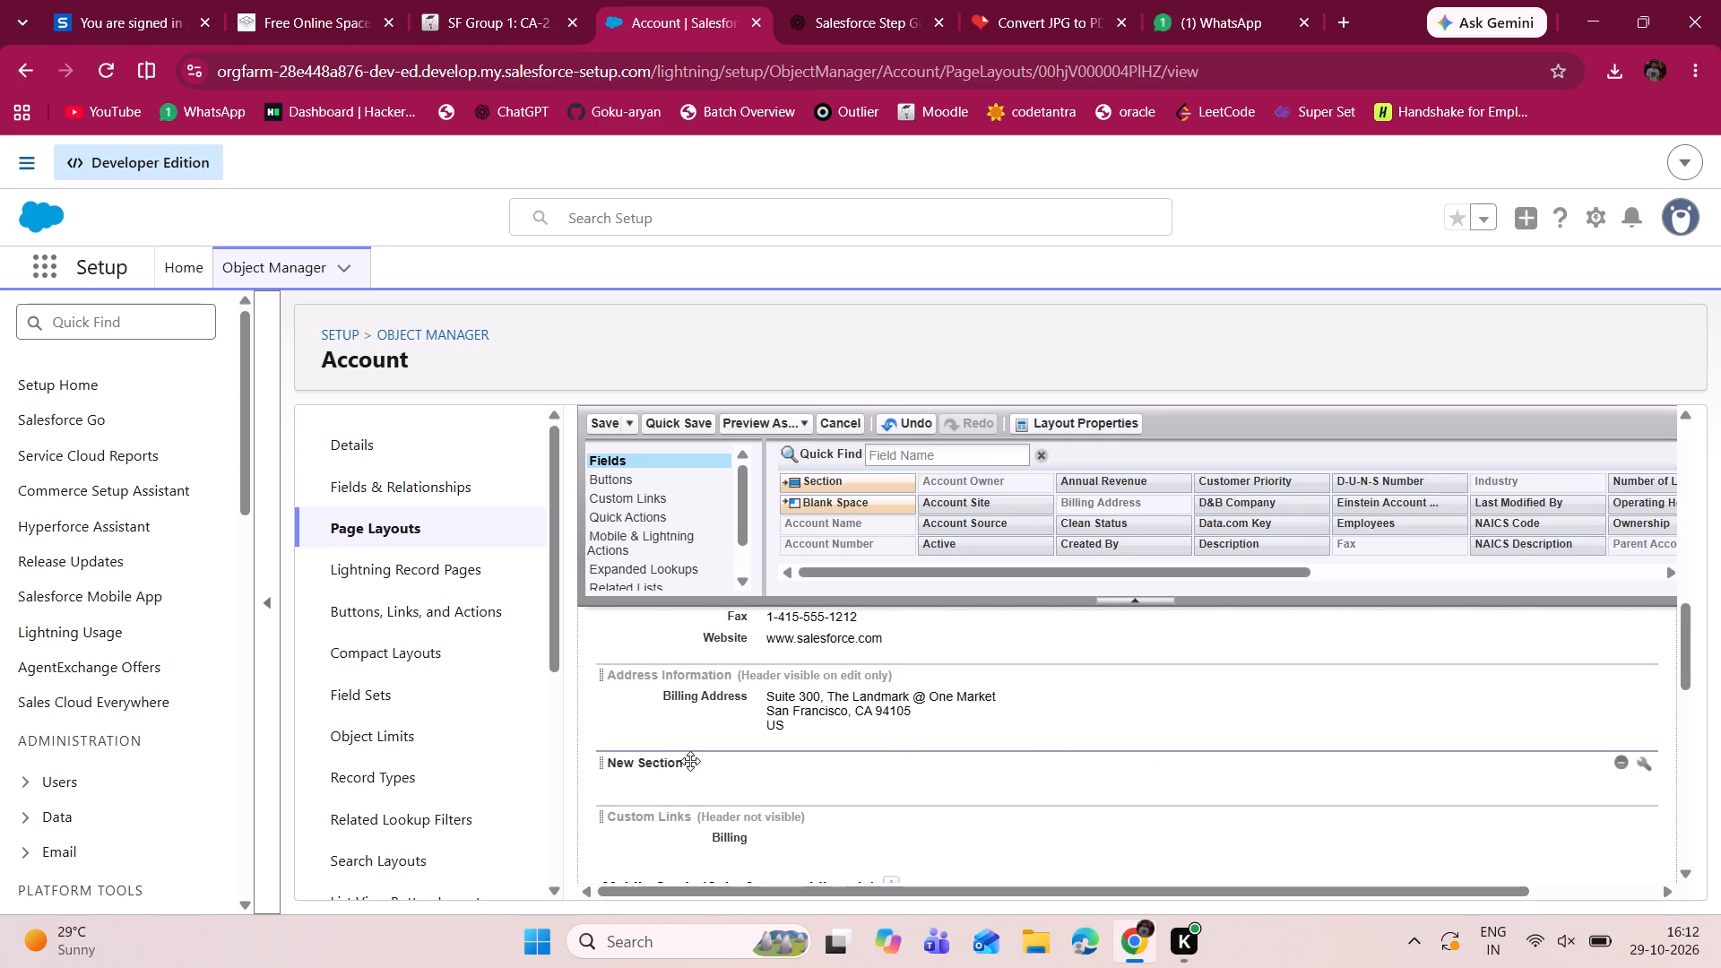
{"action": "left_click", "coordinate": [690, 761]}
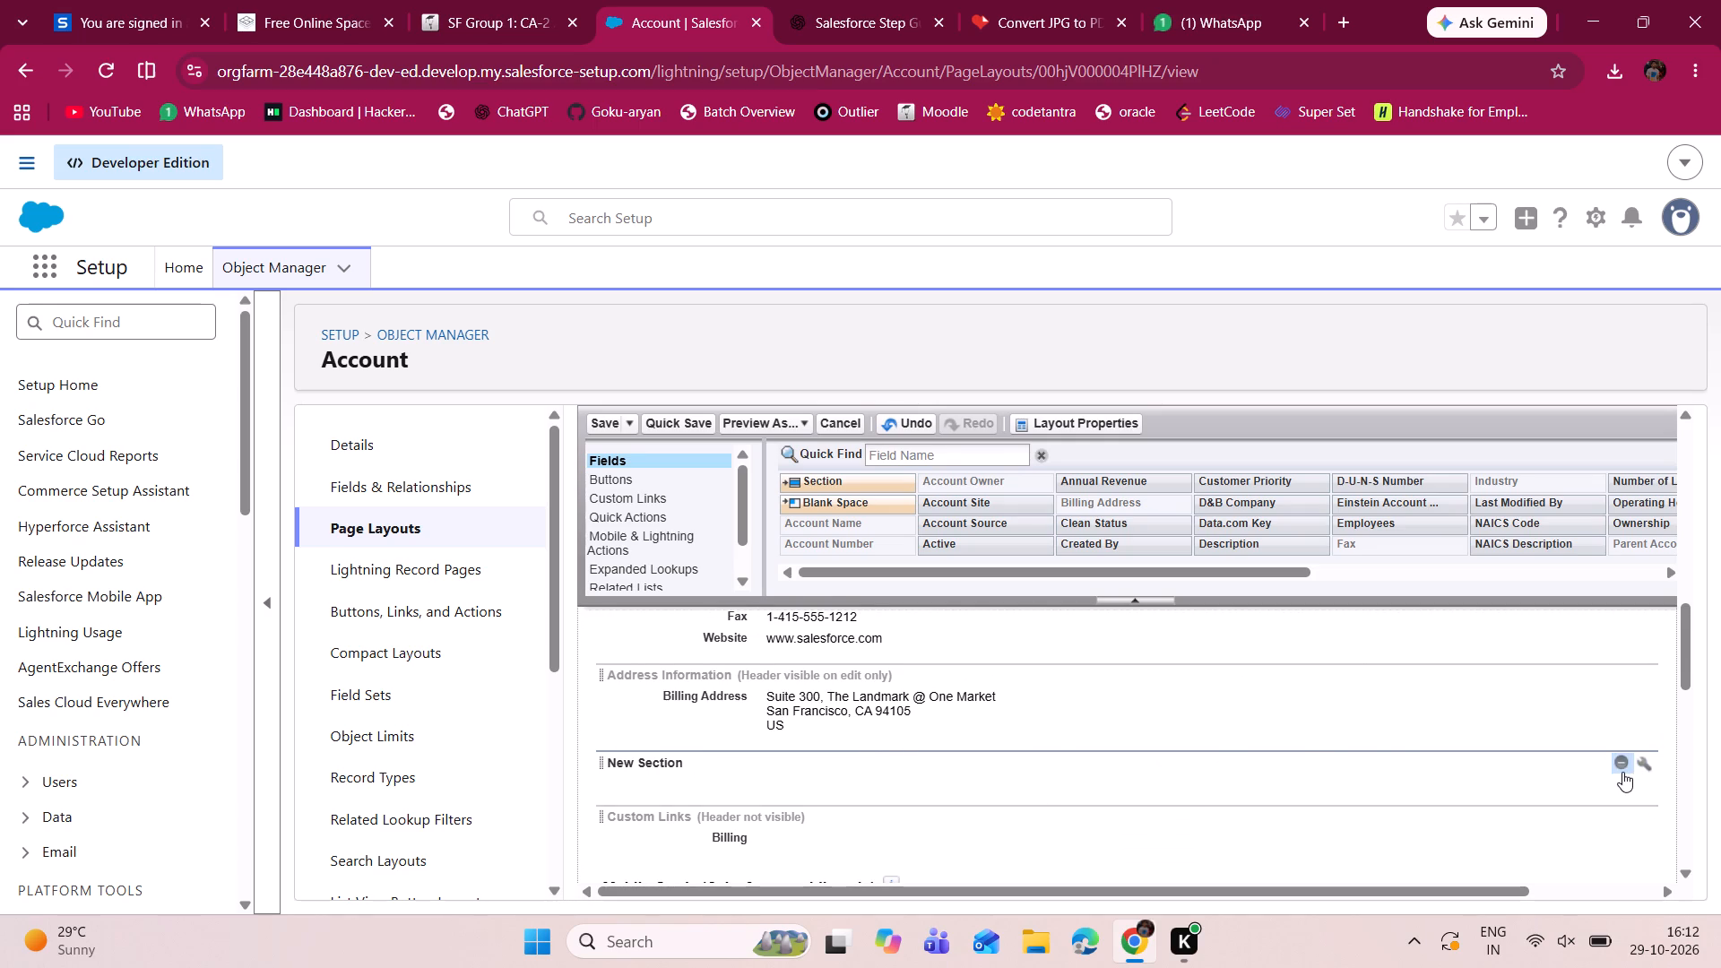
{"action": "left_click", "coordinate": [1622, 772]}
Add a two-column section named "Business Details" between Address Information and Custom Links.
{"action": "left_click_drag", "start_coordinate": [858, 484], "coordinate": [765, 733]}
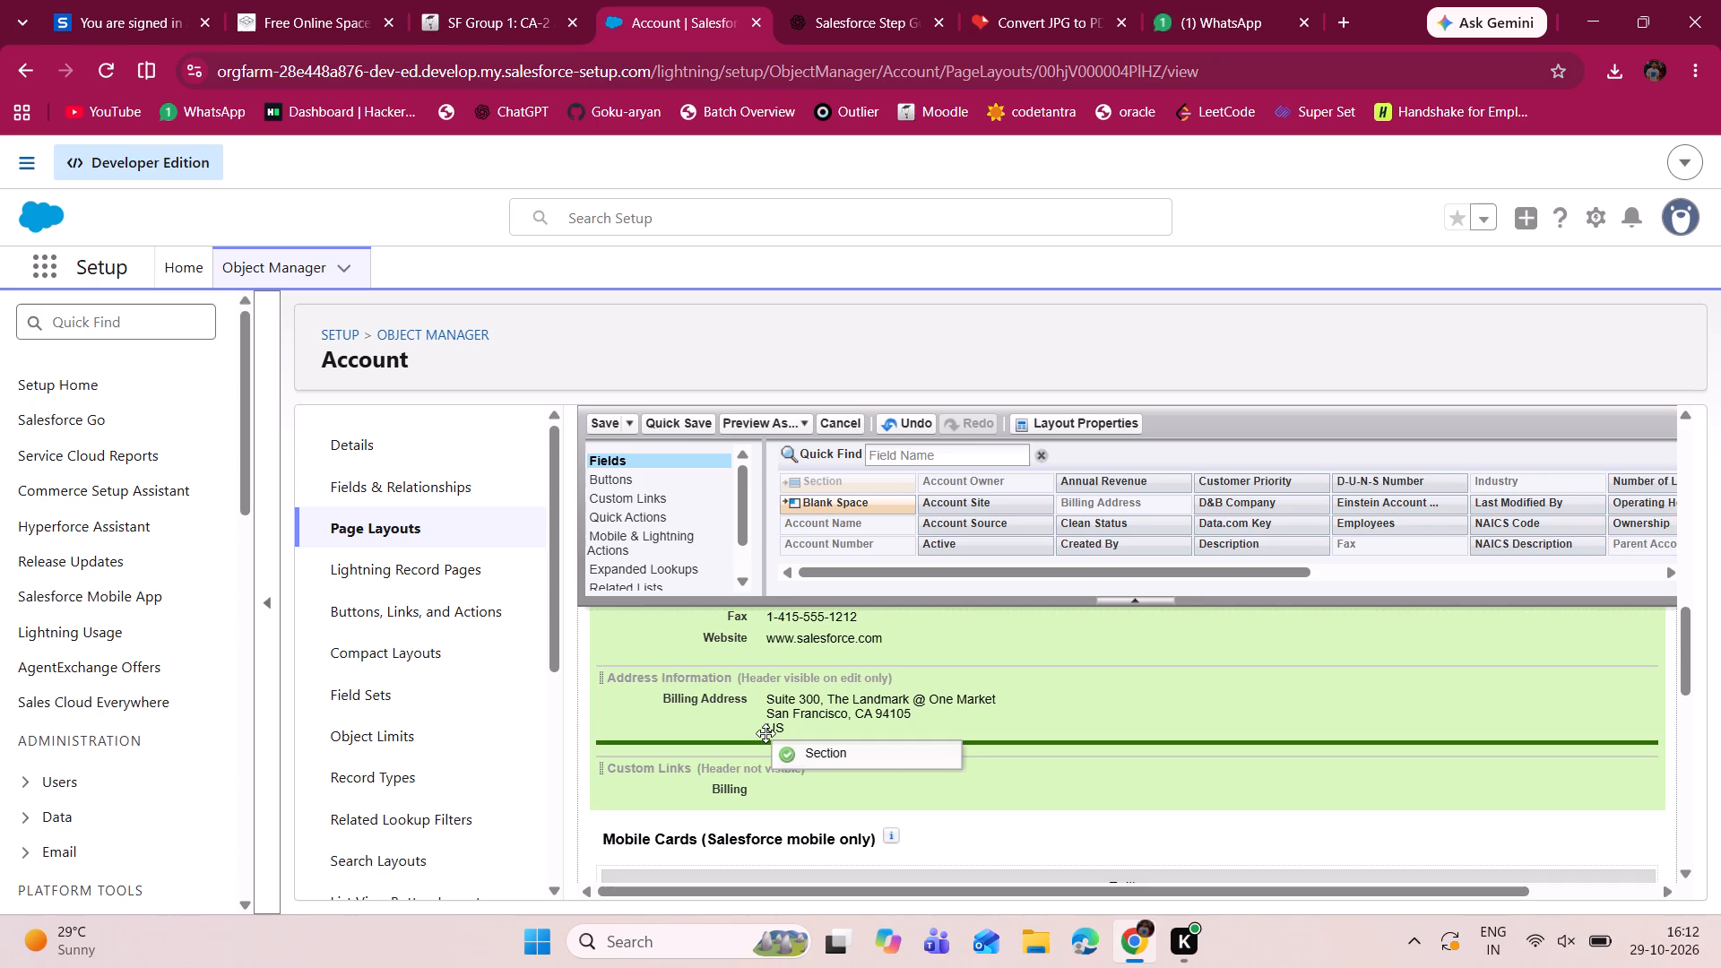
{"action": "left_click_drag", "start_coordinate": [765, 733], "coordinate": [763, 740]}
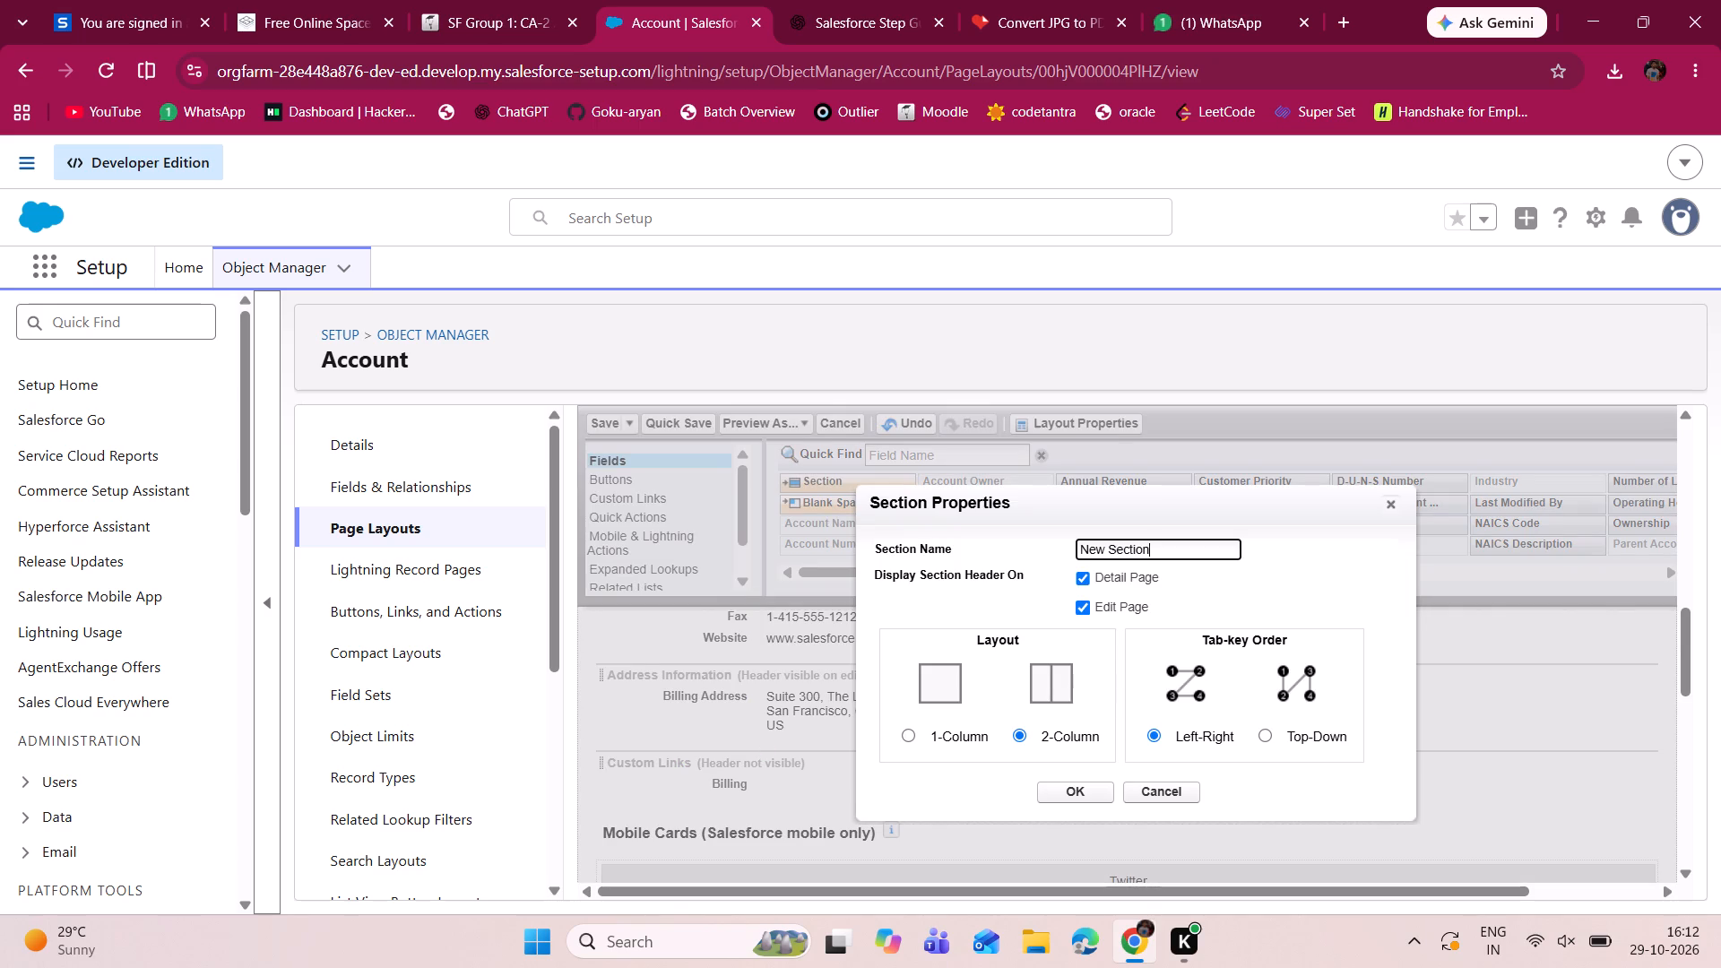
{"action": "left_click", "coordinate": [1187, 555]}
{"action": "key", "text": "BackSpace"}
{"action": "key", "text": "BackSpace"}
{"action": "key", "text": "BackSpace"}
{"action": "key", "text": "BackSpace"}
{"action": "key", "text": "BackSpace"}
{"action": "key", "text": "BackSpace"}
{"action": "key", "text": "BackSpace"}
{"action": "key", "text": "BackSpace"}
{"action": "key", "text": "BackSpace"}
{"action": "key", "text": "BackSpace"}
{"action": "key", "text": "BackSpace"}
{"action": "key", "text": "BackSpace"}
{"action": "key", "text": "BackSpace"}
{"action": "key", "text": "BackSpace"}
{"action": "left_click", "coordinate": [1088, 790]}
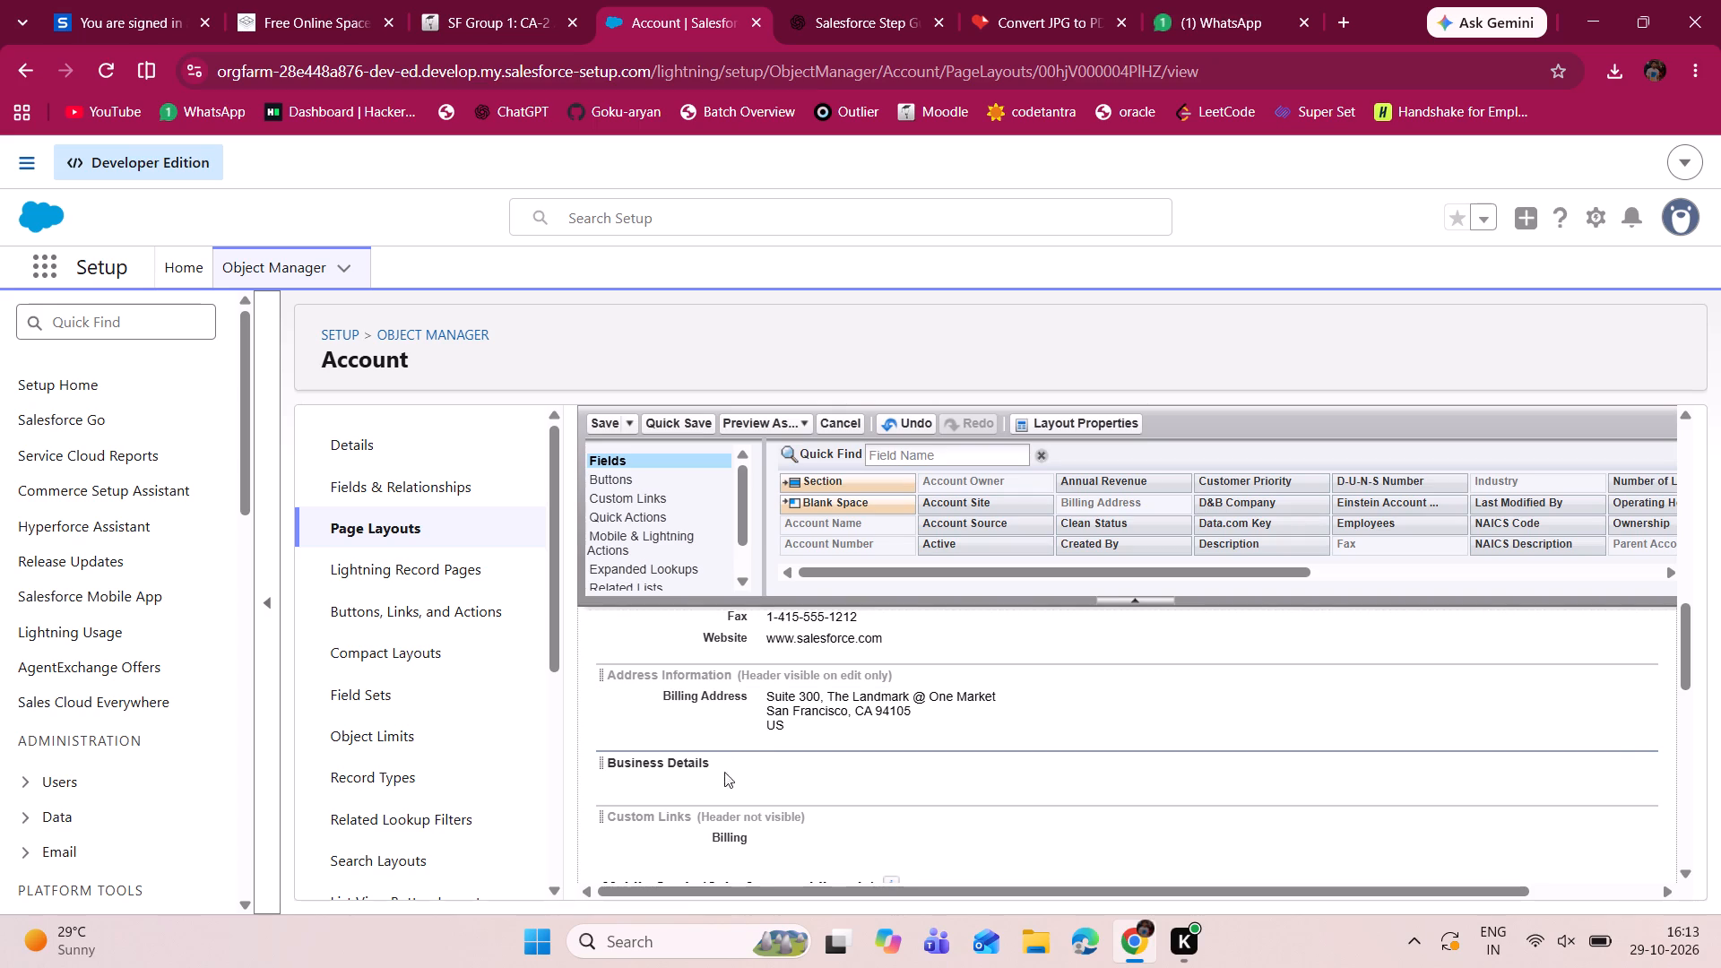
Add the Annual Revenue, Employees and Description fields, in that order, to the first column of the Business Details section.
{"action": "left_click_drag", "start_coordinate": [1129, 480], "coordinate": [791, 740]}
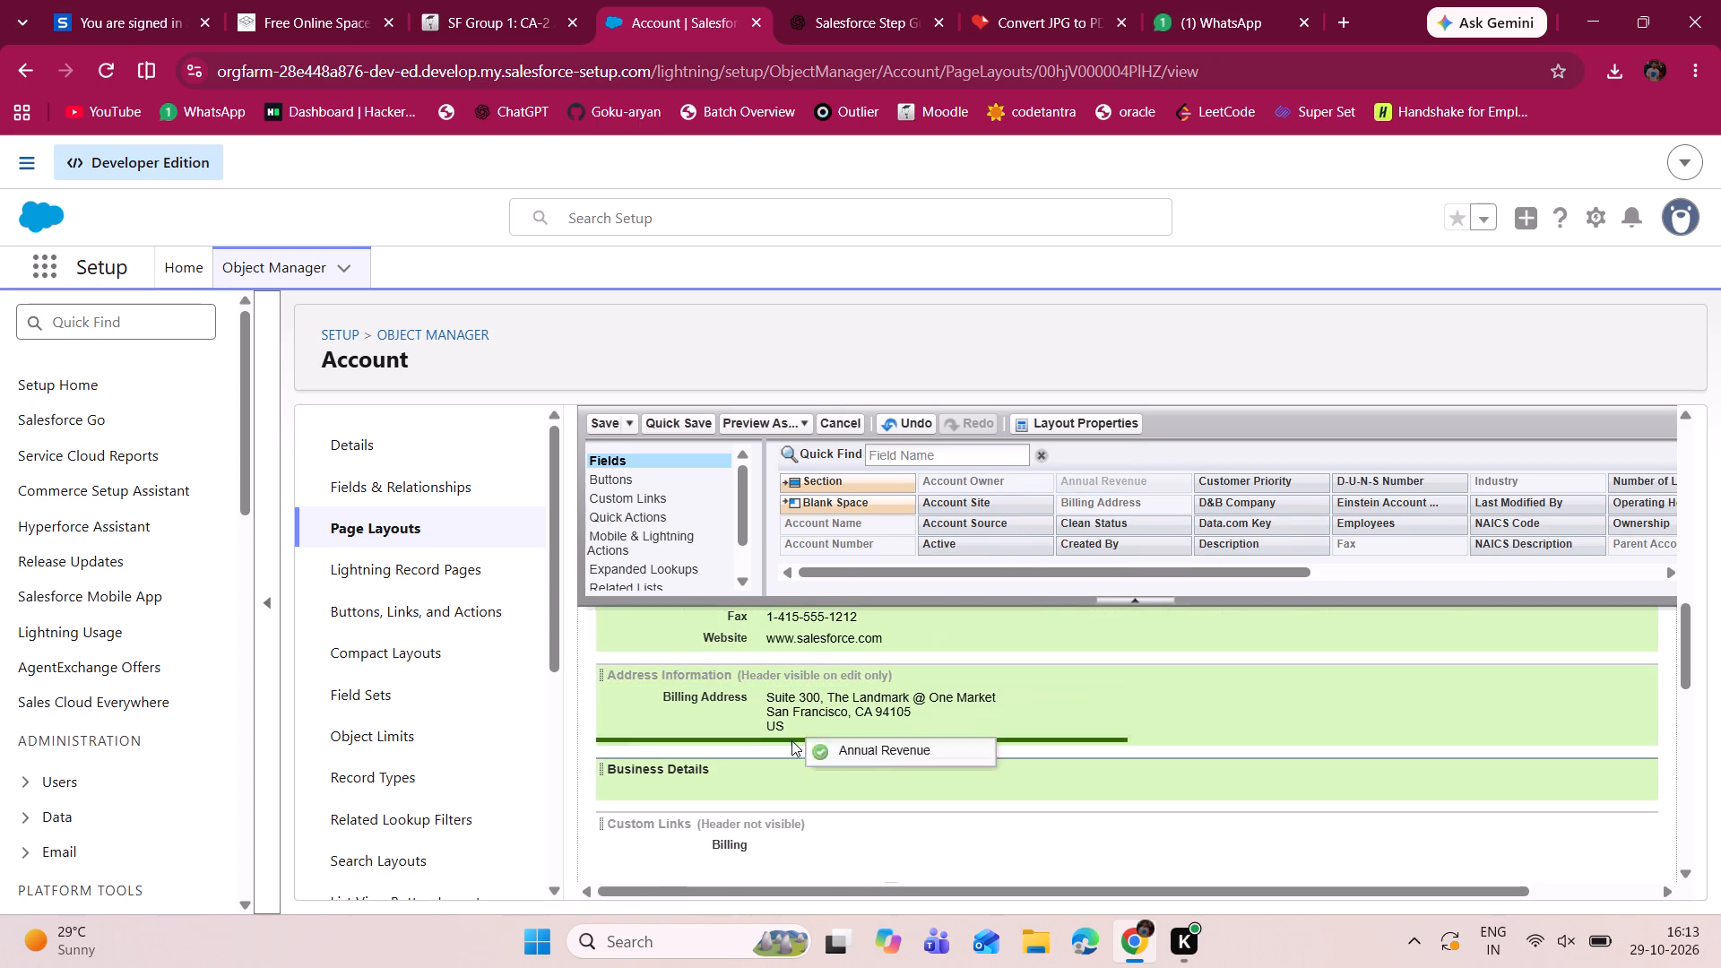
{"action": "left_click_drag", "start_coordinate": [791, 740], "coordinate": [768, 773]}
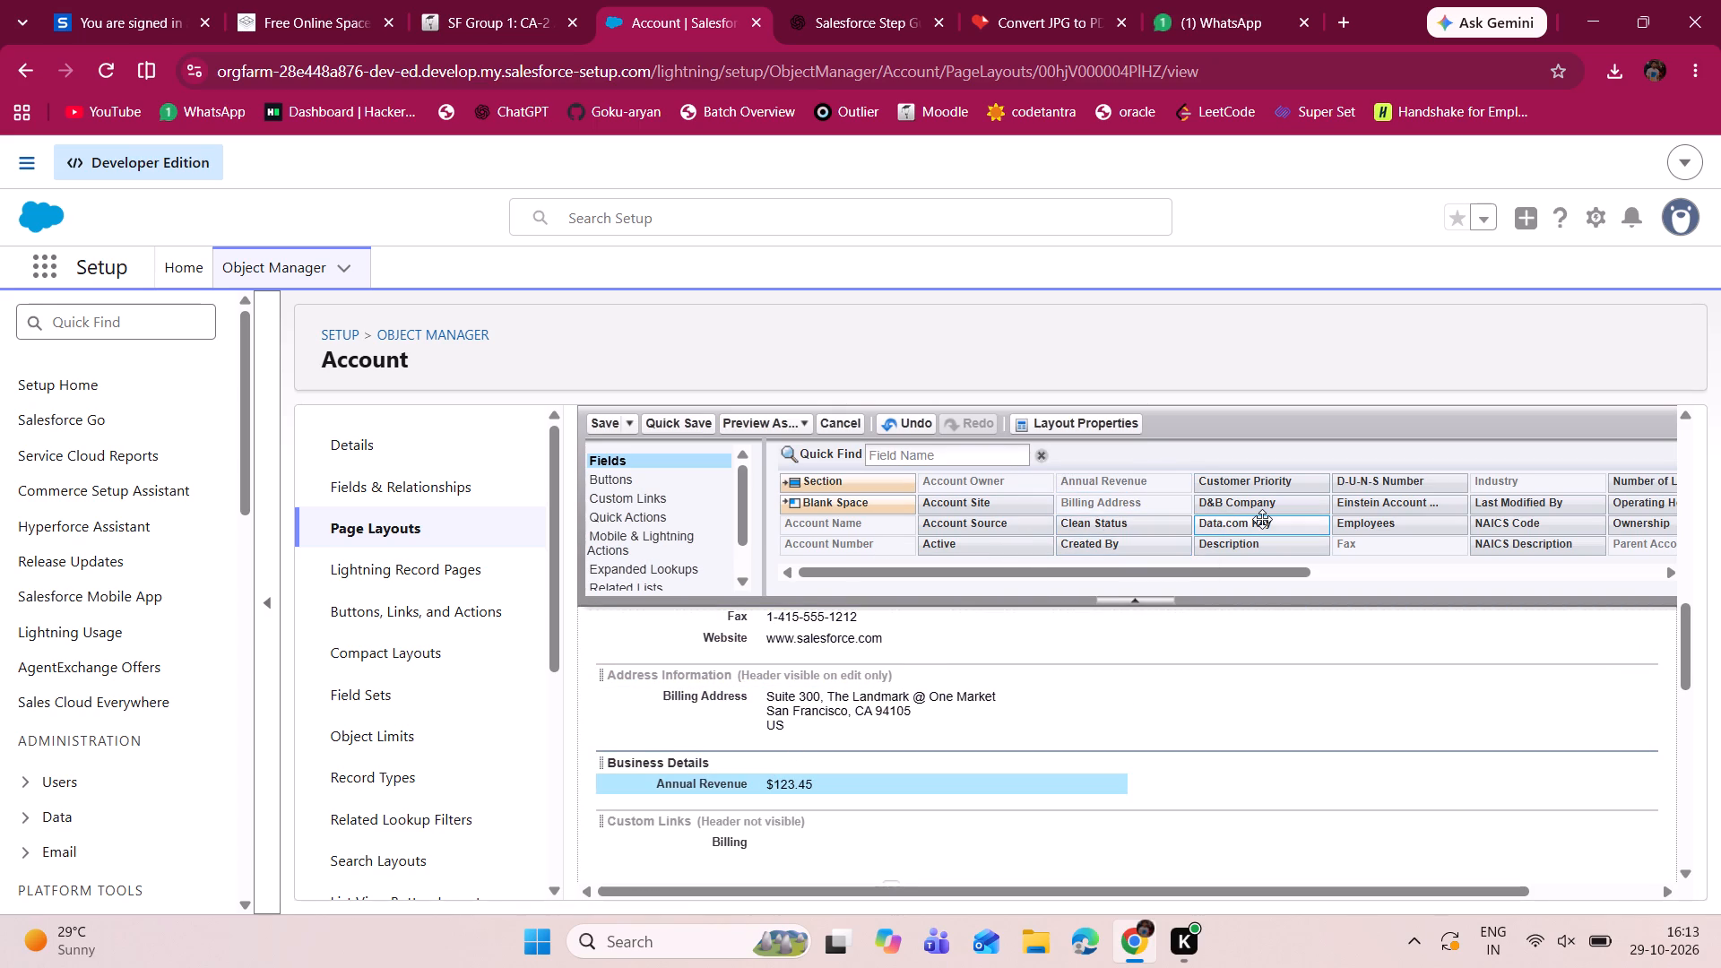
{"action": "left_click_drag", "start_coordinate": [1372, 524], "coordinate": [1090, 699]}
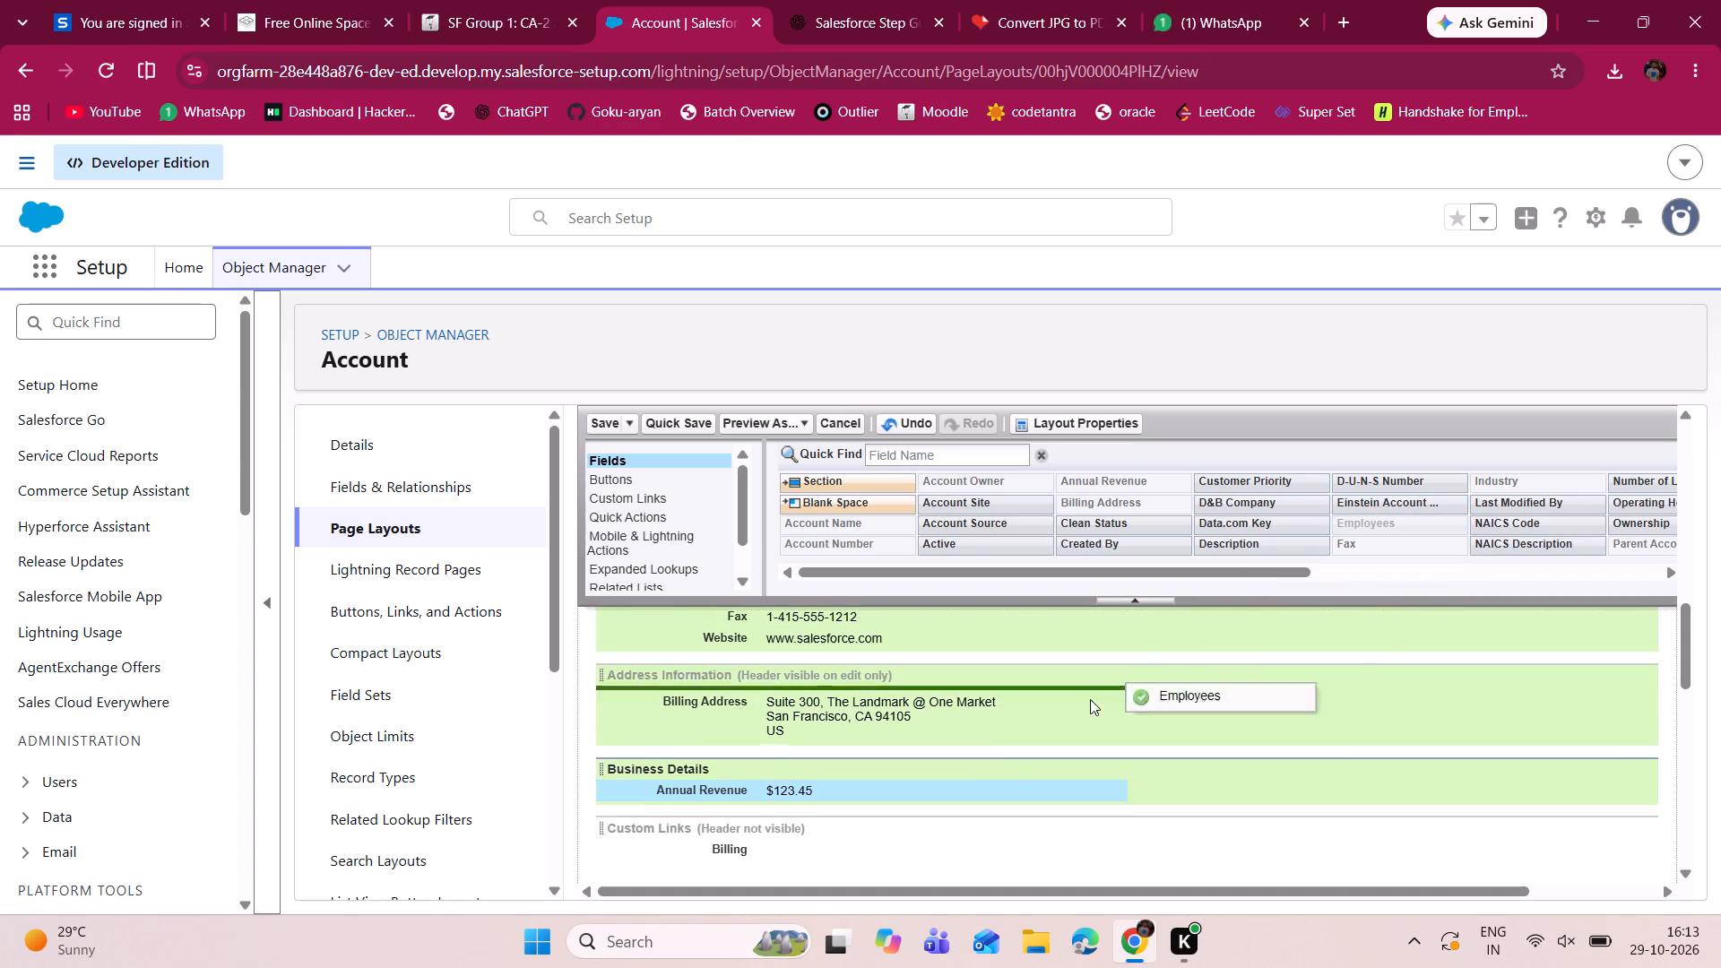
{"action": "left_click_drag", "start_coordinate": [1090, 699], "coordinate": [929, 790]}
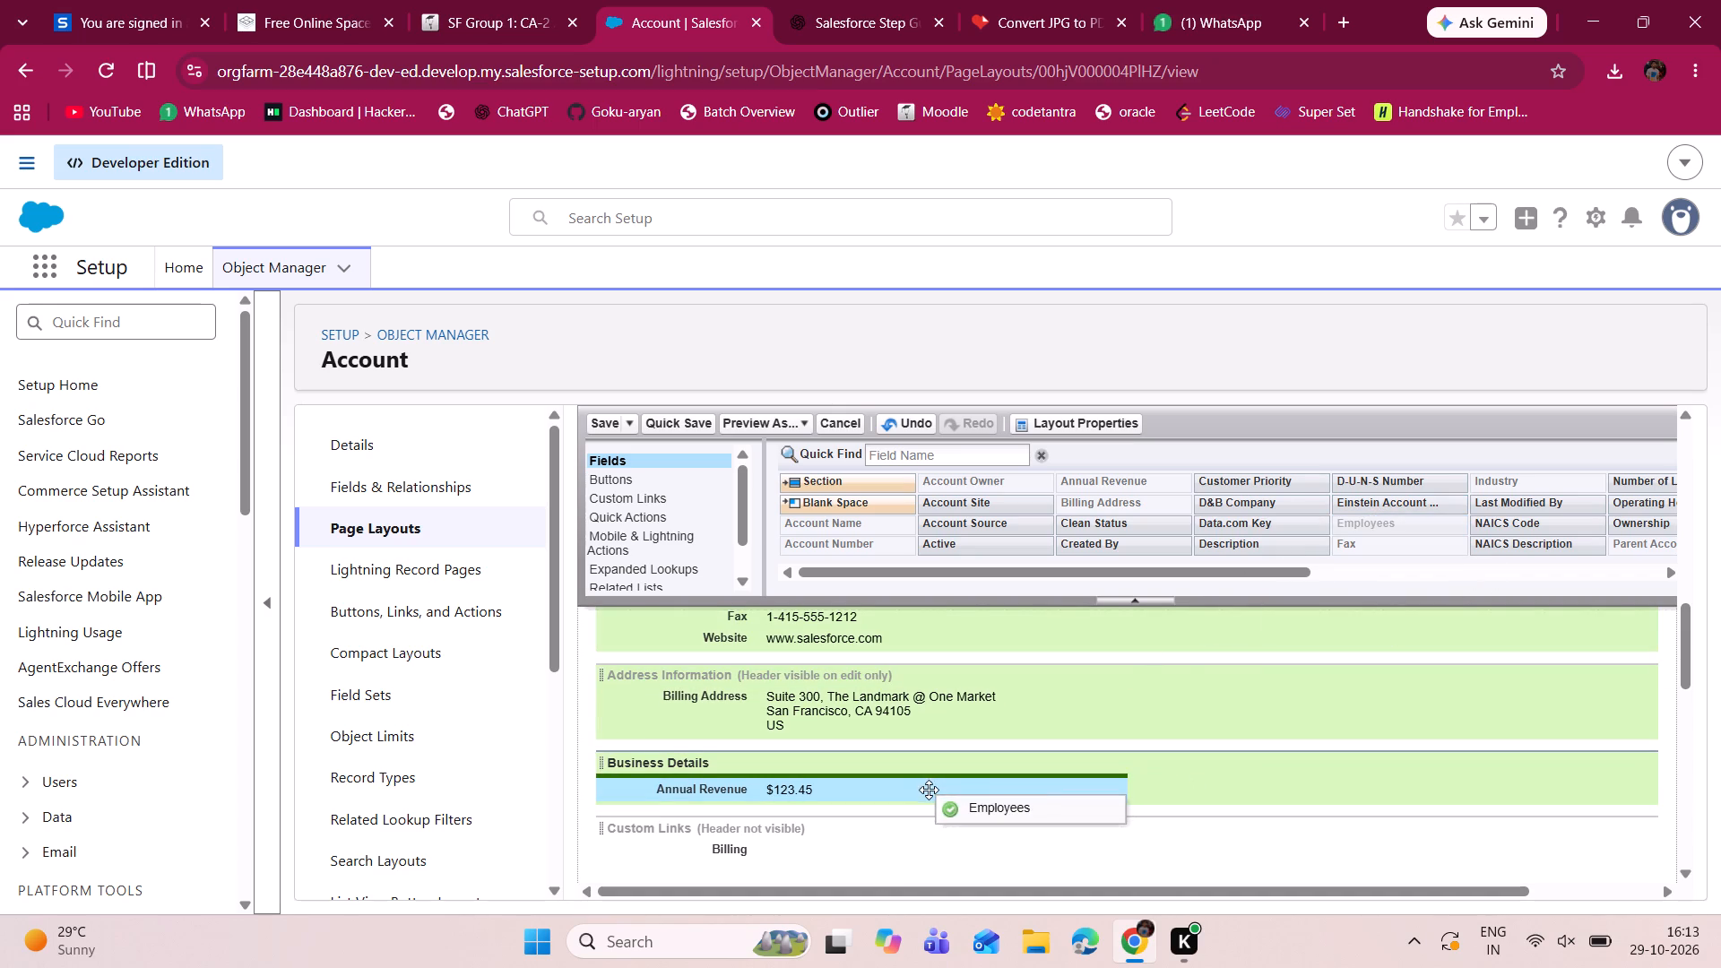
{"action": "left_click_drag", "start_coordinate": [929, 790], "coordinate": [929, 799]}
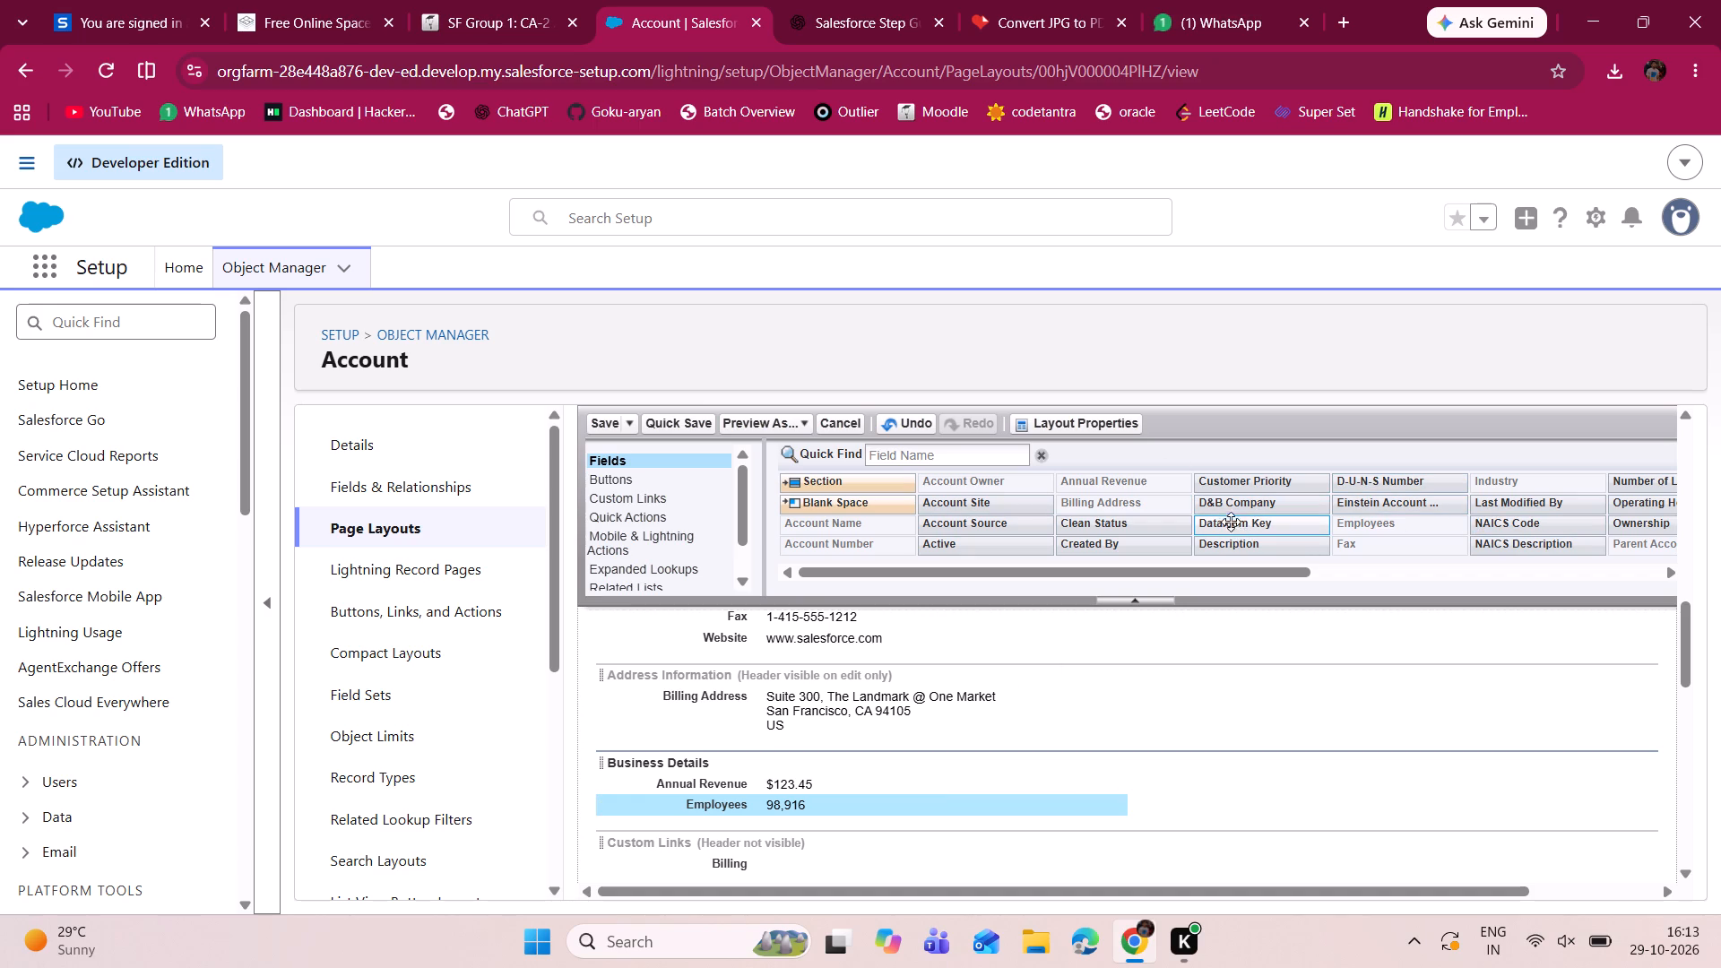
{"action": "left_click_drag", "start_coordinate": [1230, 551], "coordinate": [993, 805]}
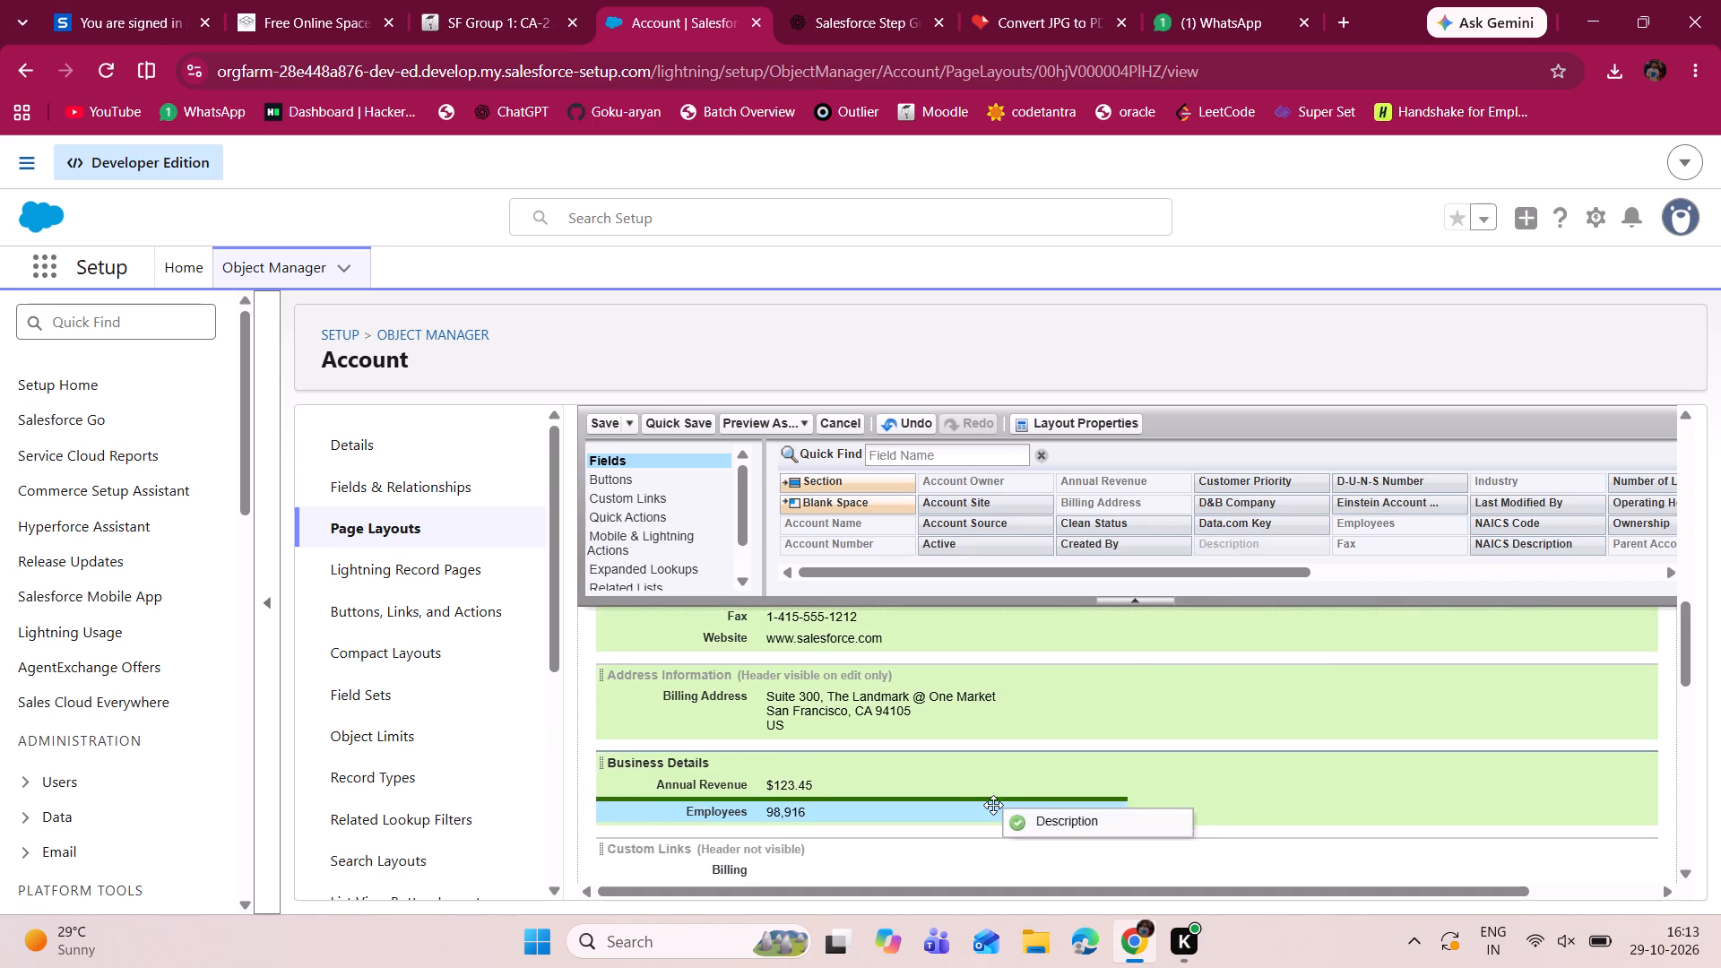
{"action": "left_click_drag", "start_coordinate": [993, 805], "coordinate": [967, 819]}
{"action": "scroll", "coordinate": [1033, 723], "scroll_direction": "down", "scroll_amount": 2}
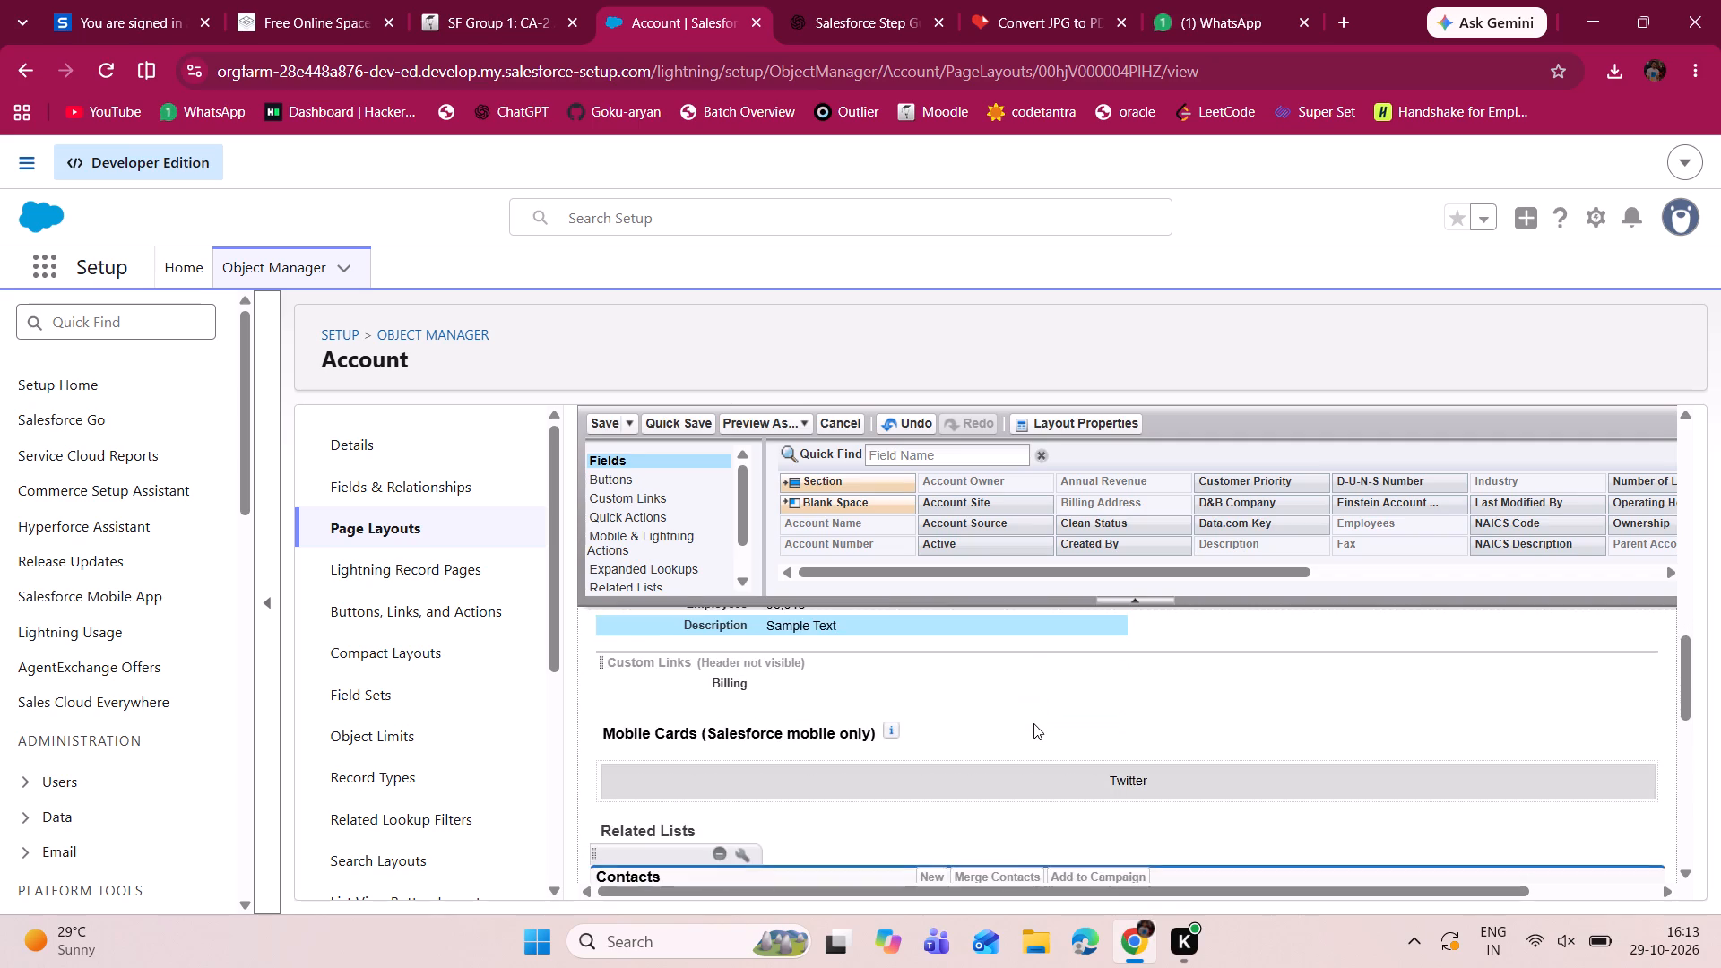
Review the fields in the Account Information, Contact Information, Address Information and Business Details sections of the page layout.
{"action": "scroll", "coordinate": [1033, 723], "scroll_direction": "up", "scroll_amount": 1}
{"action": "scroll", "coordinate": [1033, 723], "scroll_direction": "right", "scroll_amount": 1}
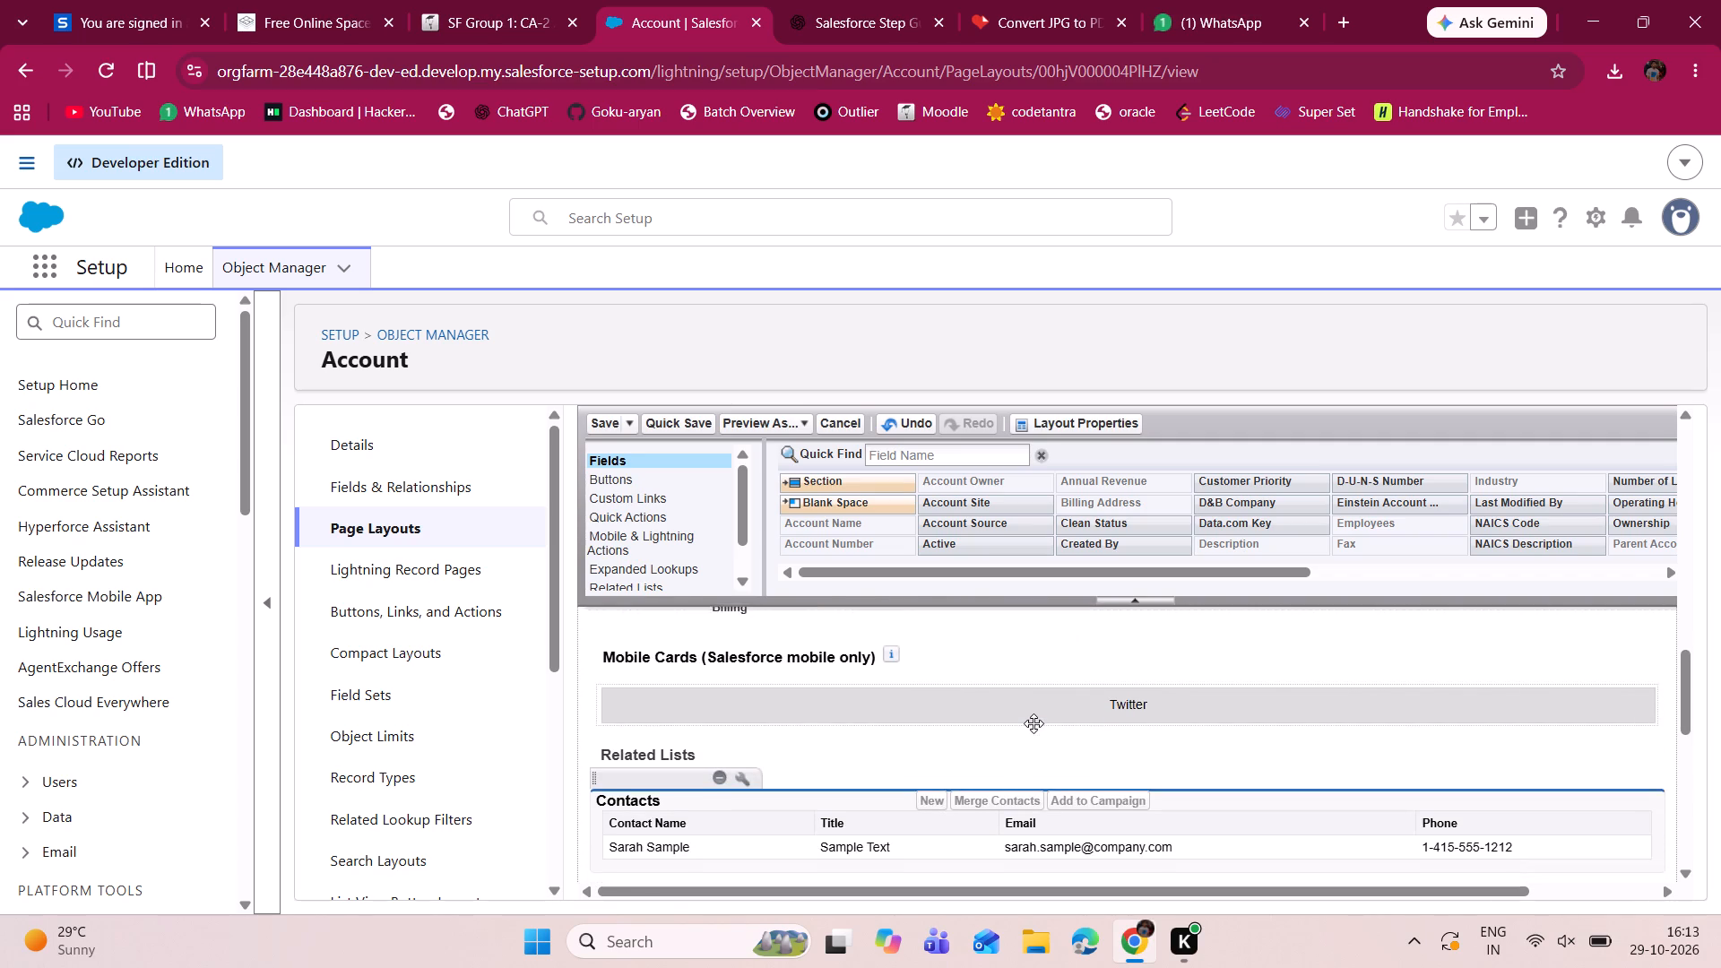
{"action": "scroll", "coordinate": [1033, 723], "scroll_direction": "right", "scroll_amount": 1}
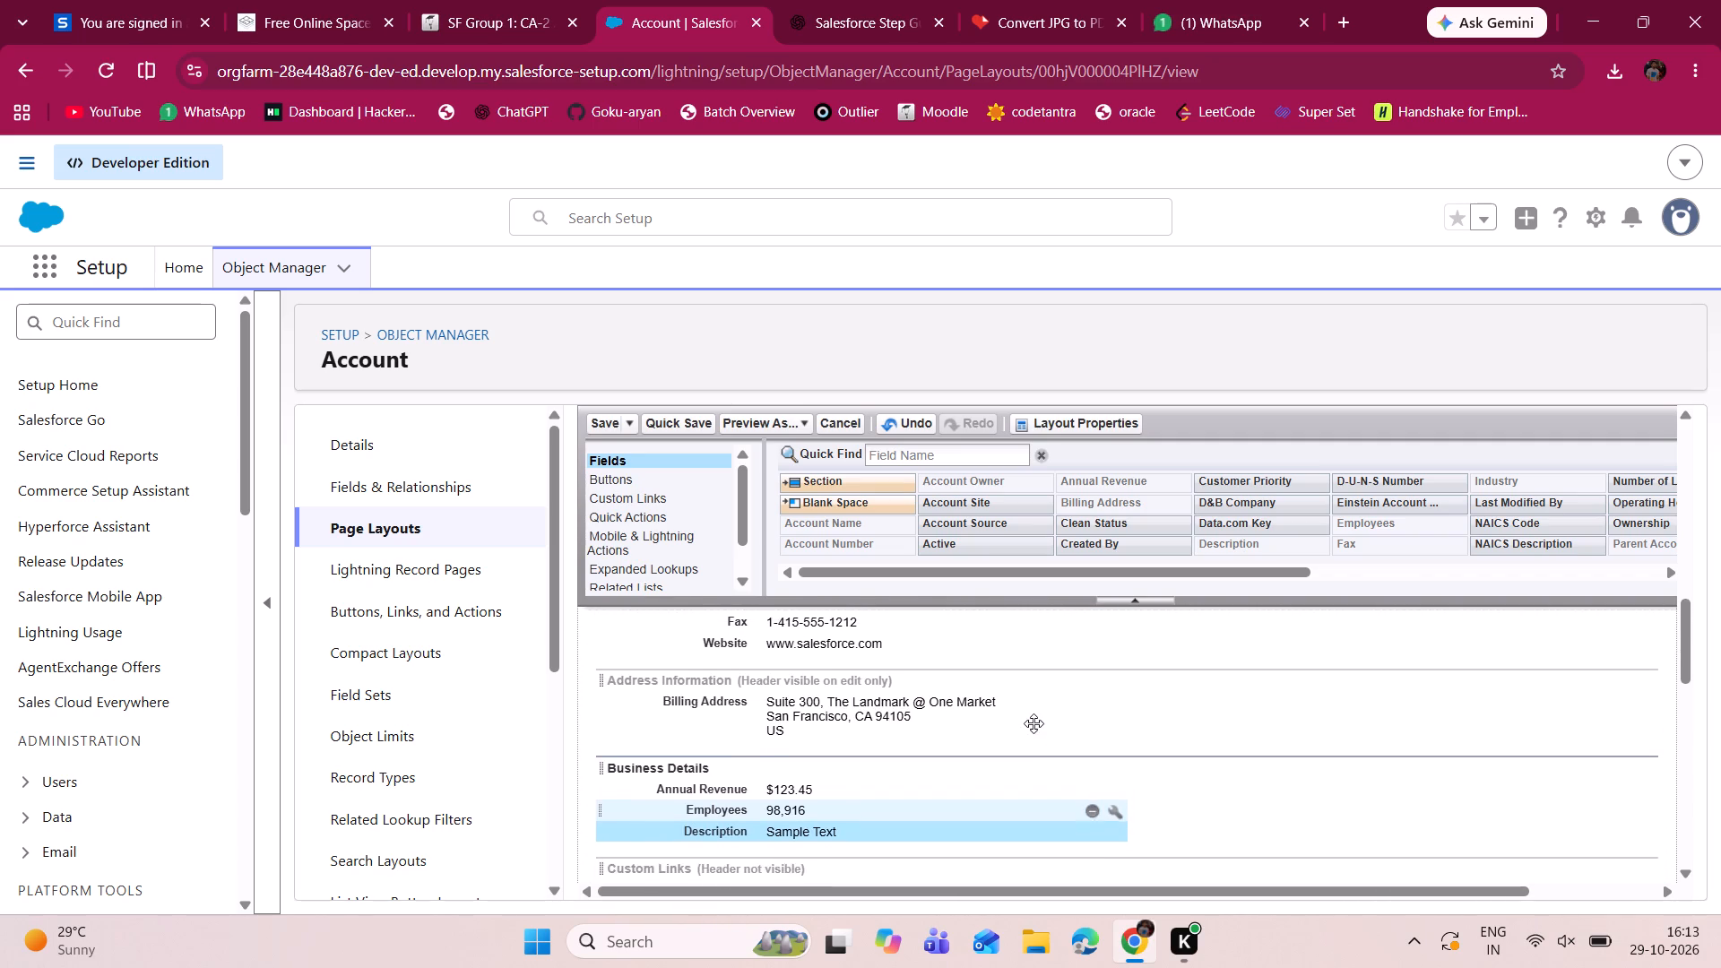
{"action": "scroll", "coordinate": [1033, 723], "scroll_direction": "up", "scroll_amount": 5}
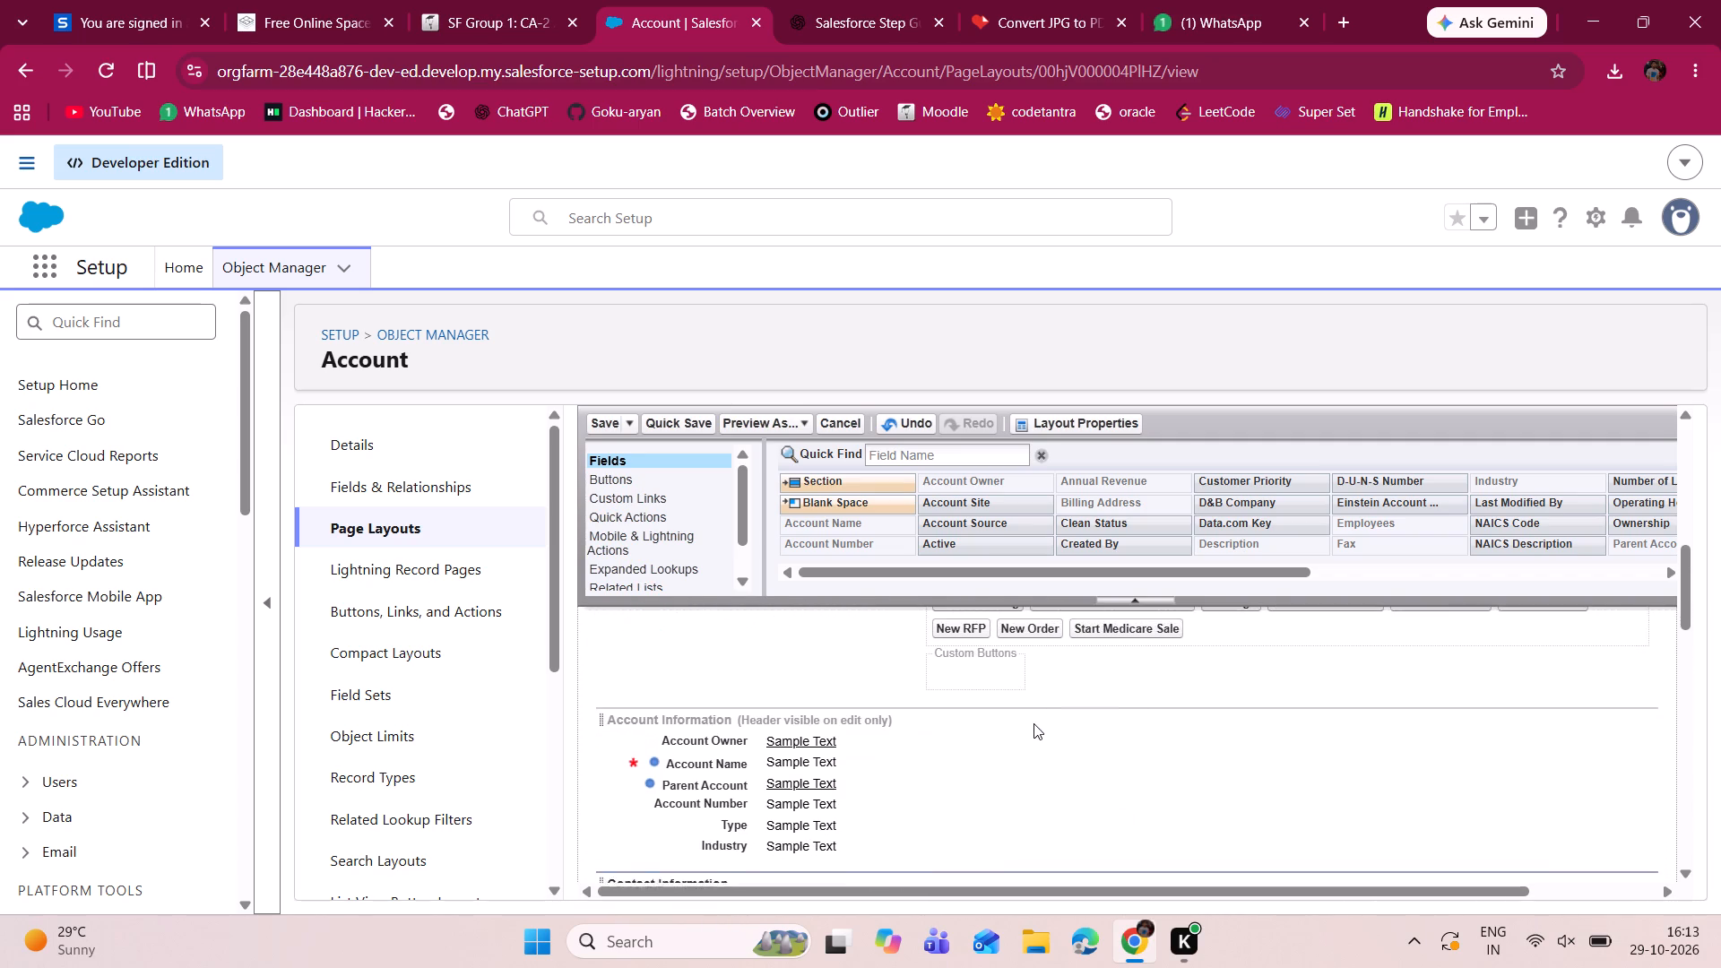
{"action": "scroll", "coordinate": [1033, 723], "scroll_direction": "up", "scroll_amount": 6}
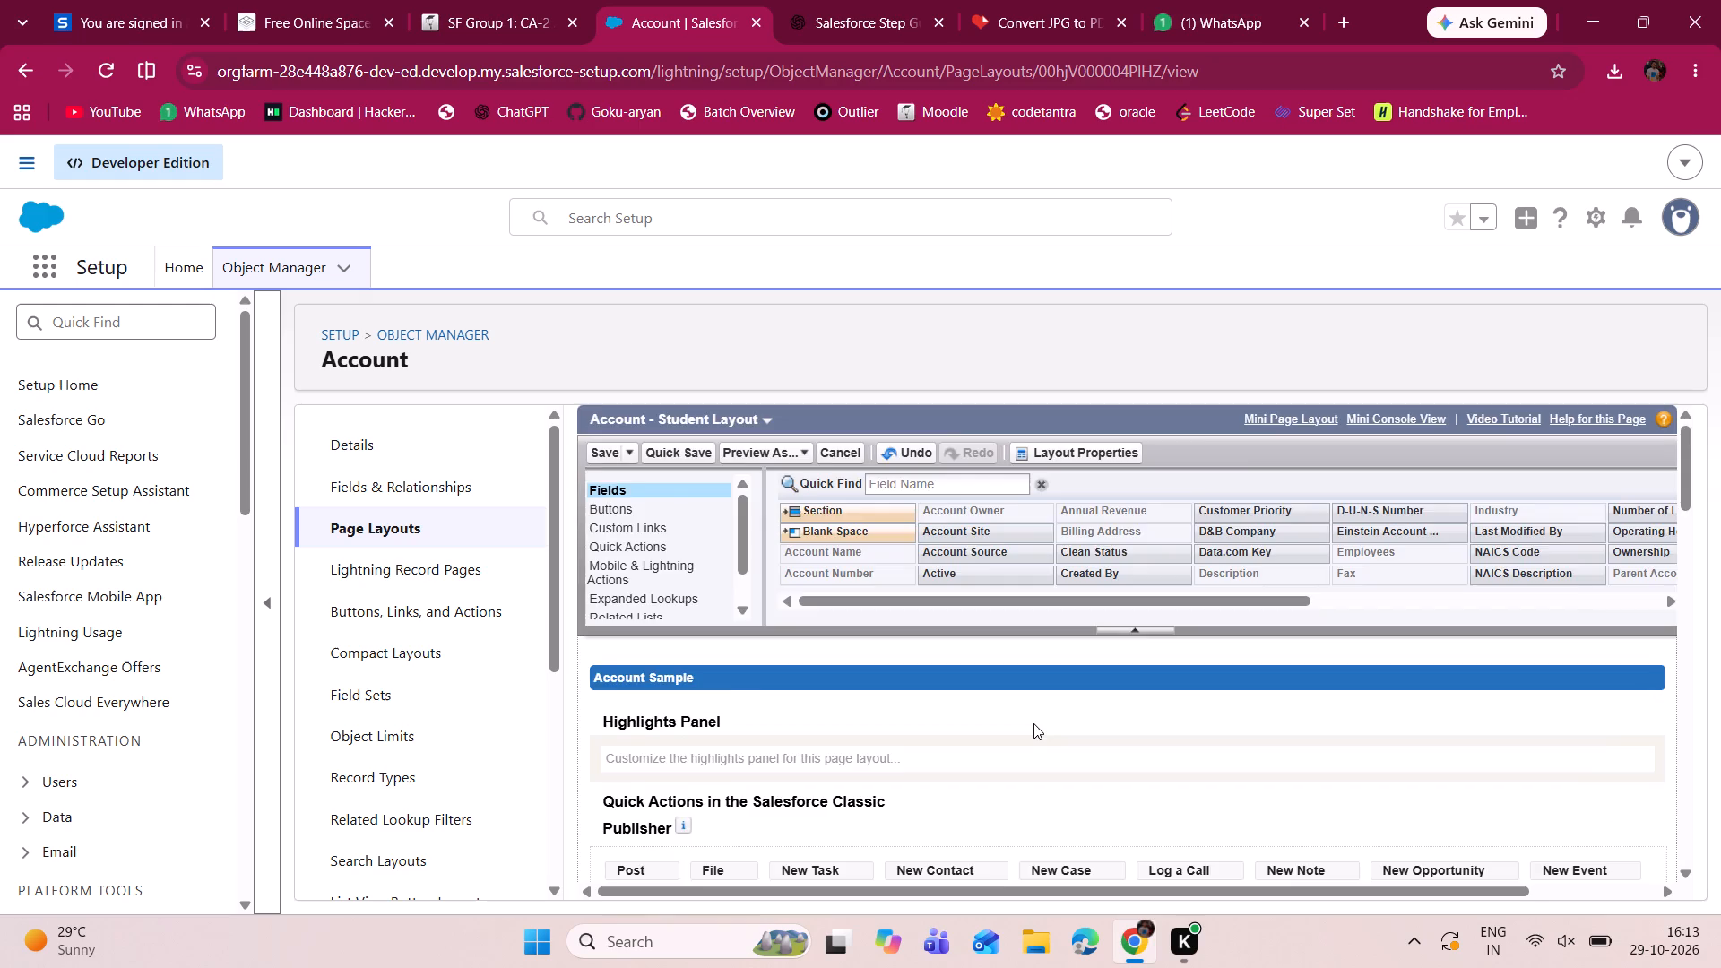
{"action": "scroll", "coordinate": [1033, 723], "scroll_direction": "down", "scroll_amount": 9}
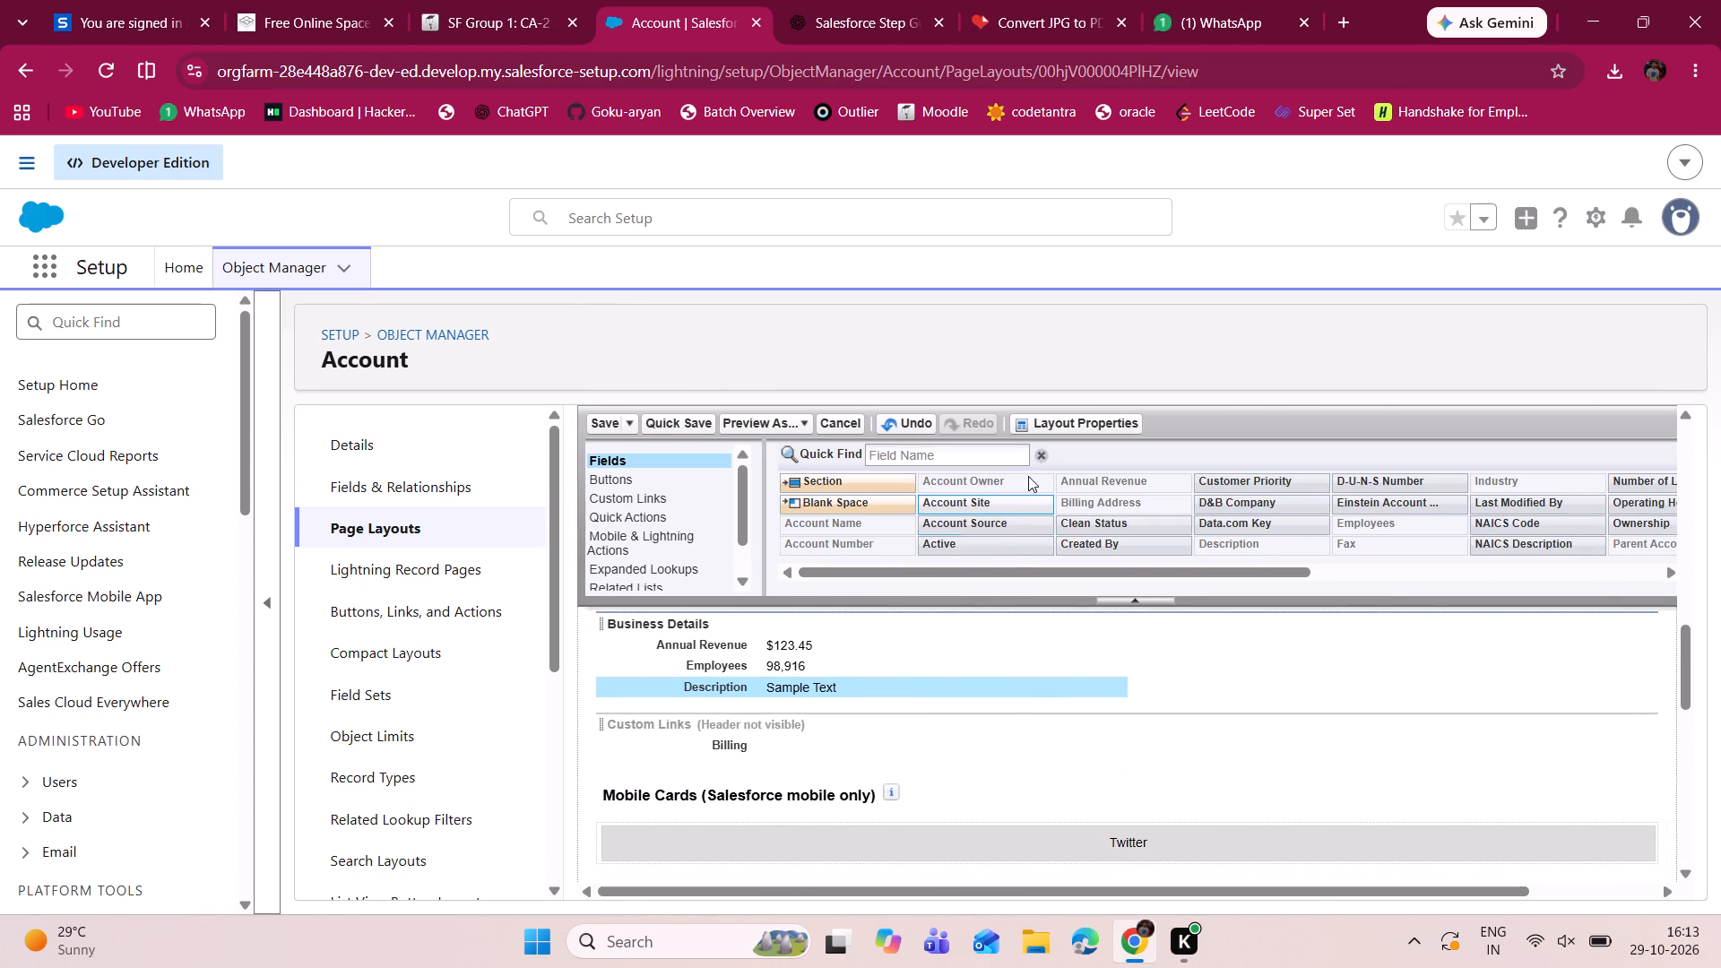
{"action": "scroll", "coordinate": [1177, 391], "scroll_direction": "down", "scroll_amount": 3}
{"action": "scroll", "coordinate": [1009, 777], "scroll_direction": "up", "scroll_amount": 1}
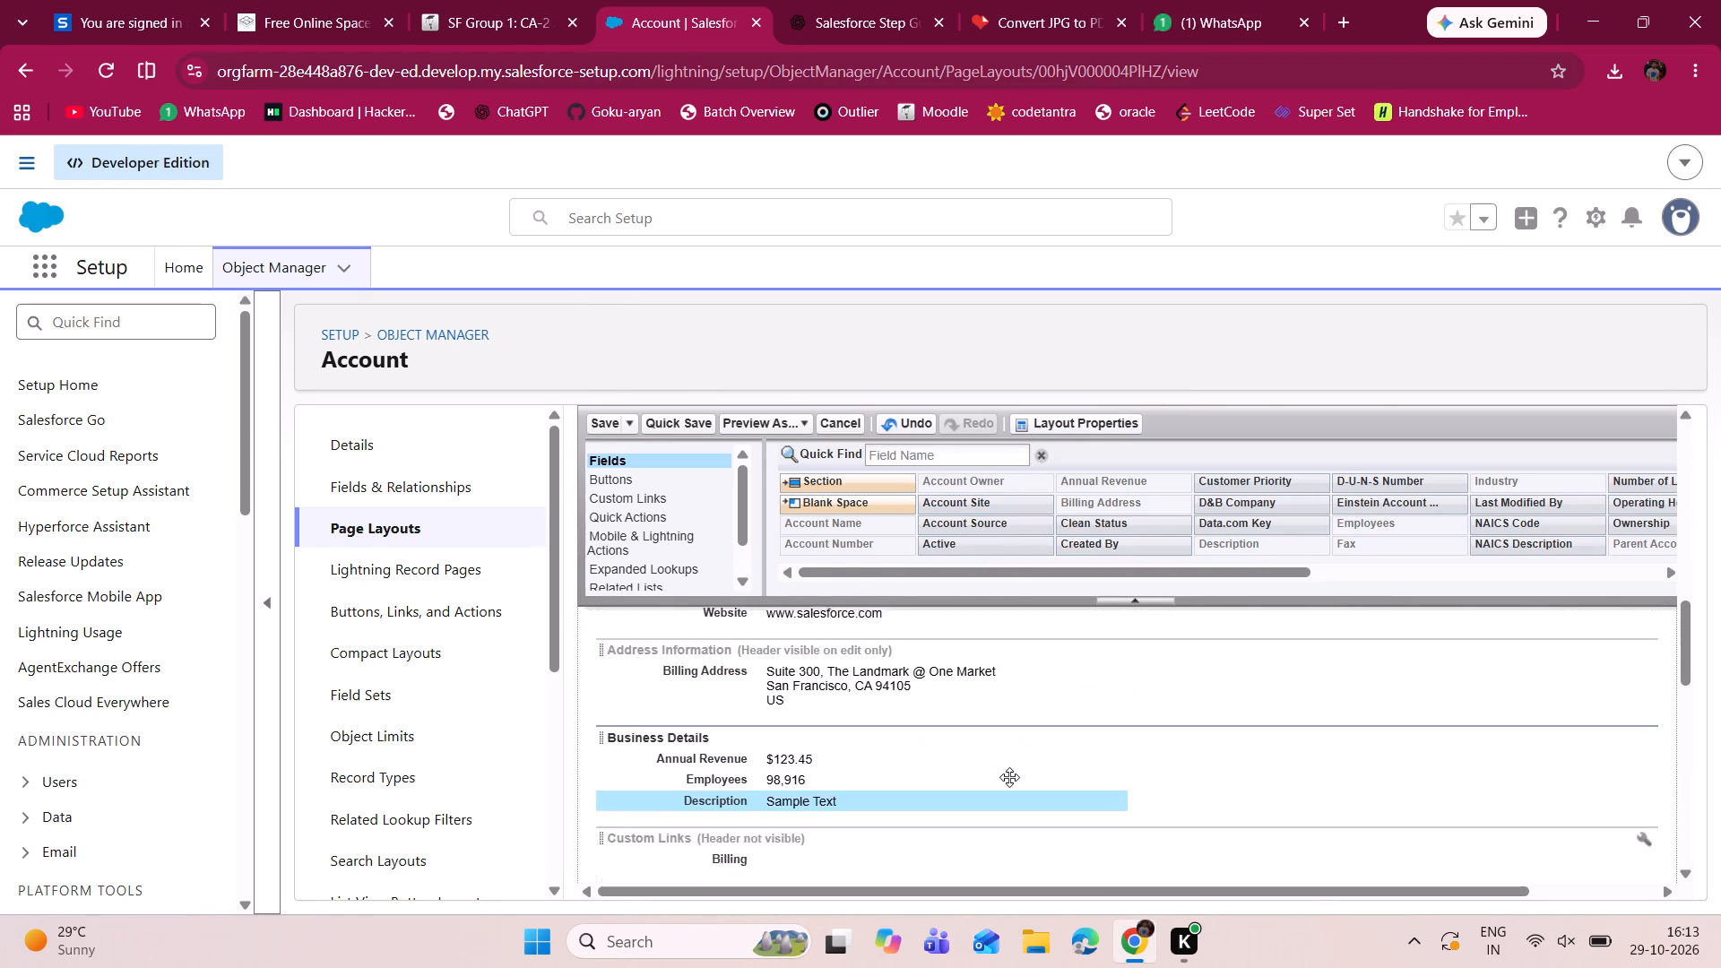
{"action": "scroll", "coordinate": [1009, 777], "scroll_direction": "up", "scroll_amount": 4}
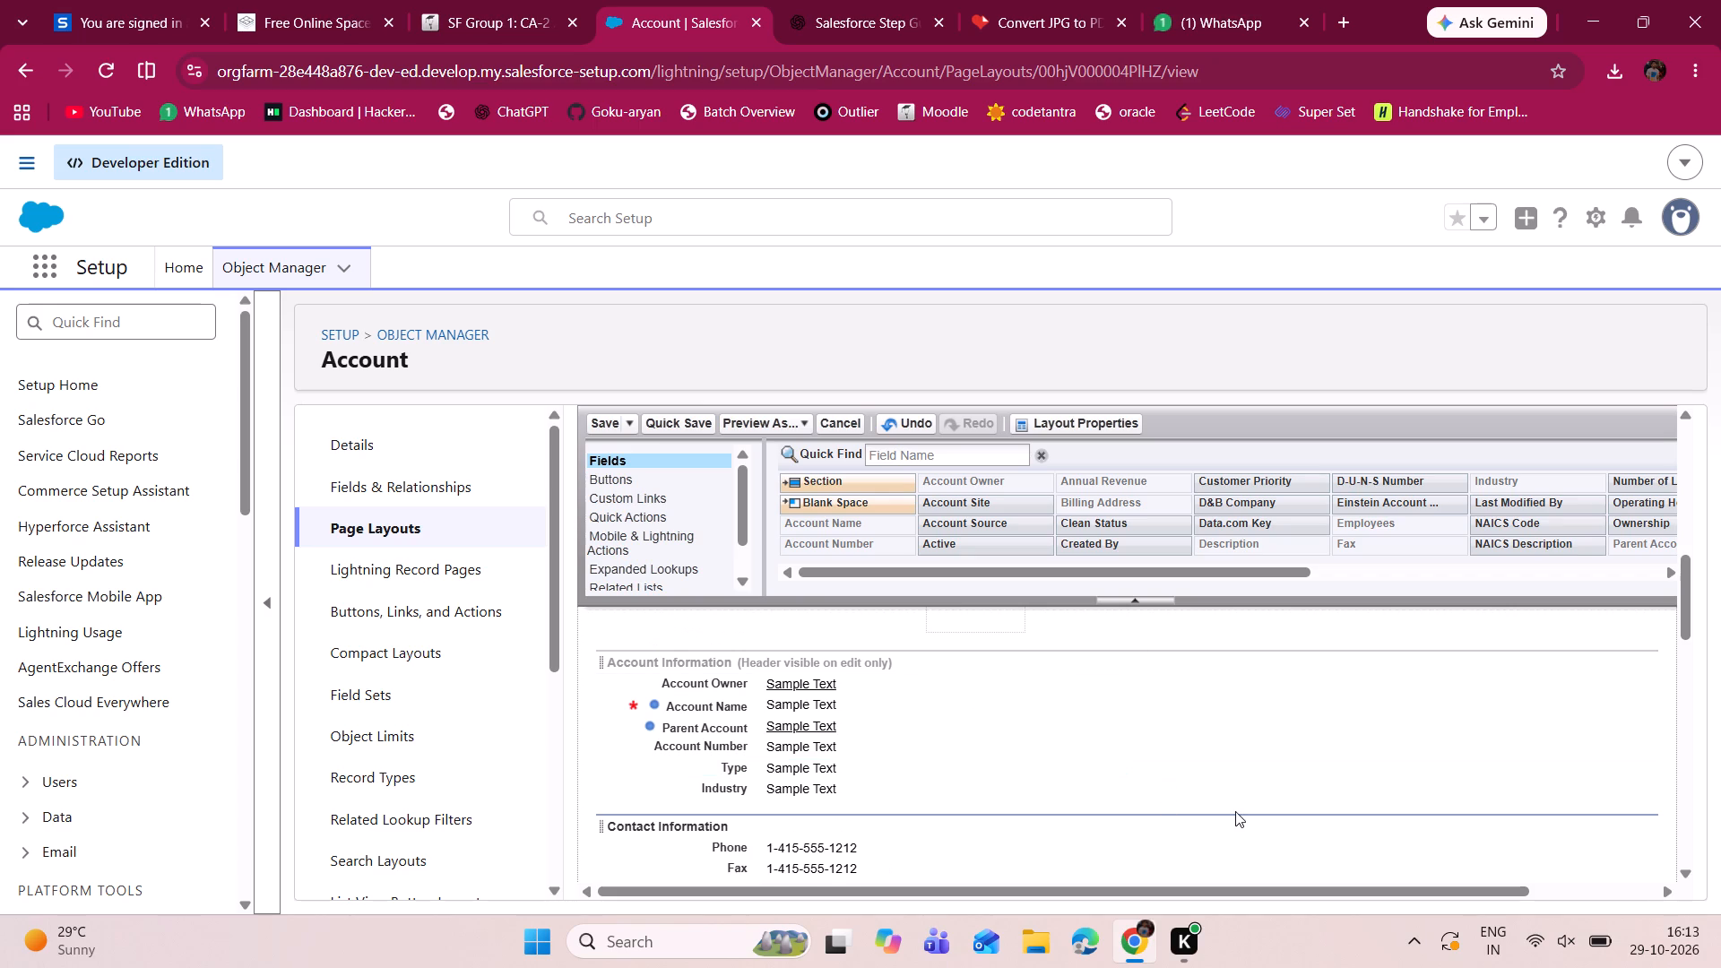
{"action": "scroll", "coordinate": [1235, 811], "scroll_direction": "down", "scroll_amount": 2}
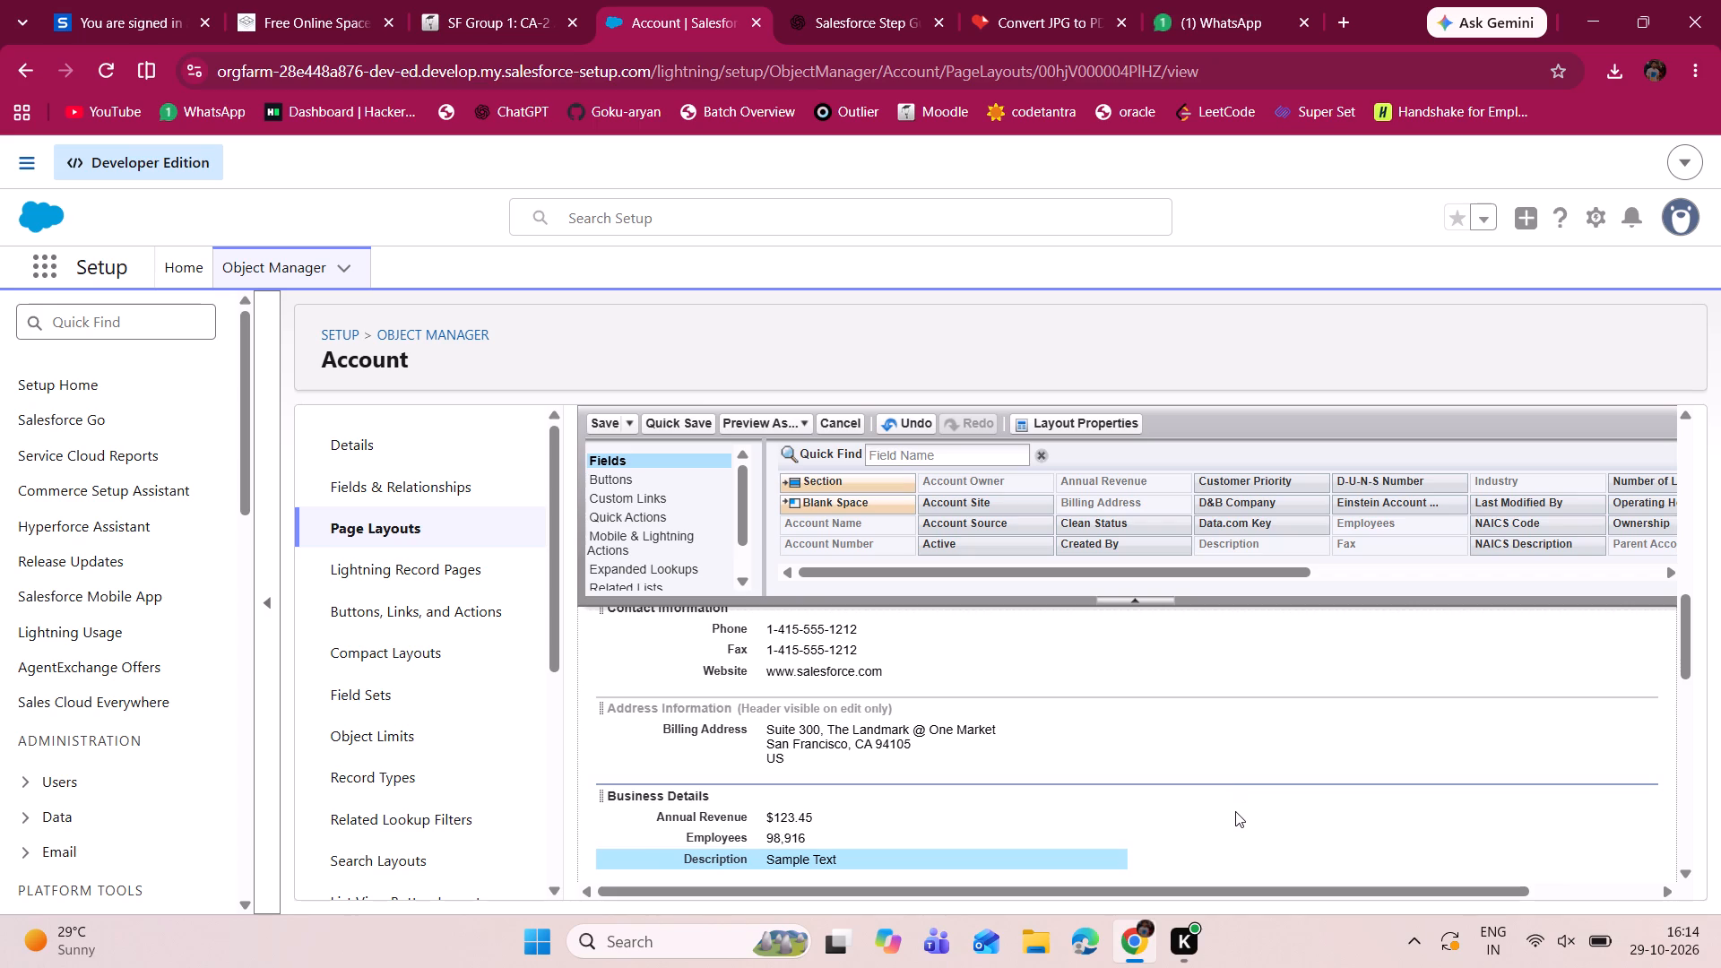
{"action": "scroll", "coordinate": [1013, 879], "scroll_direction": "down", "scroll_amount": 1}
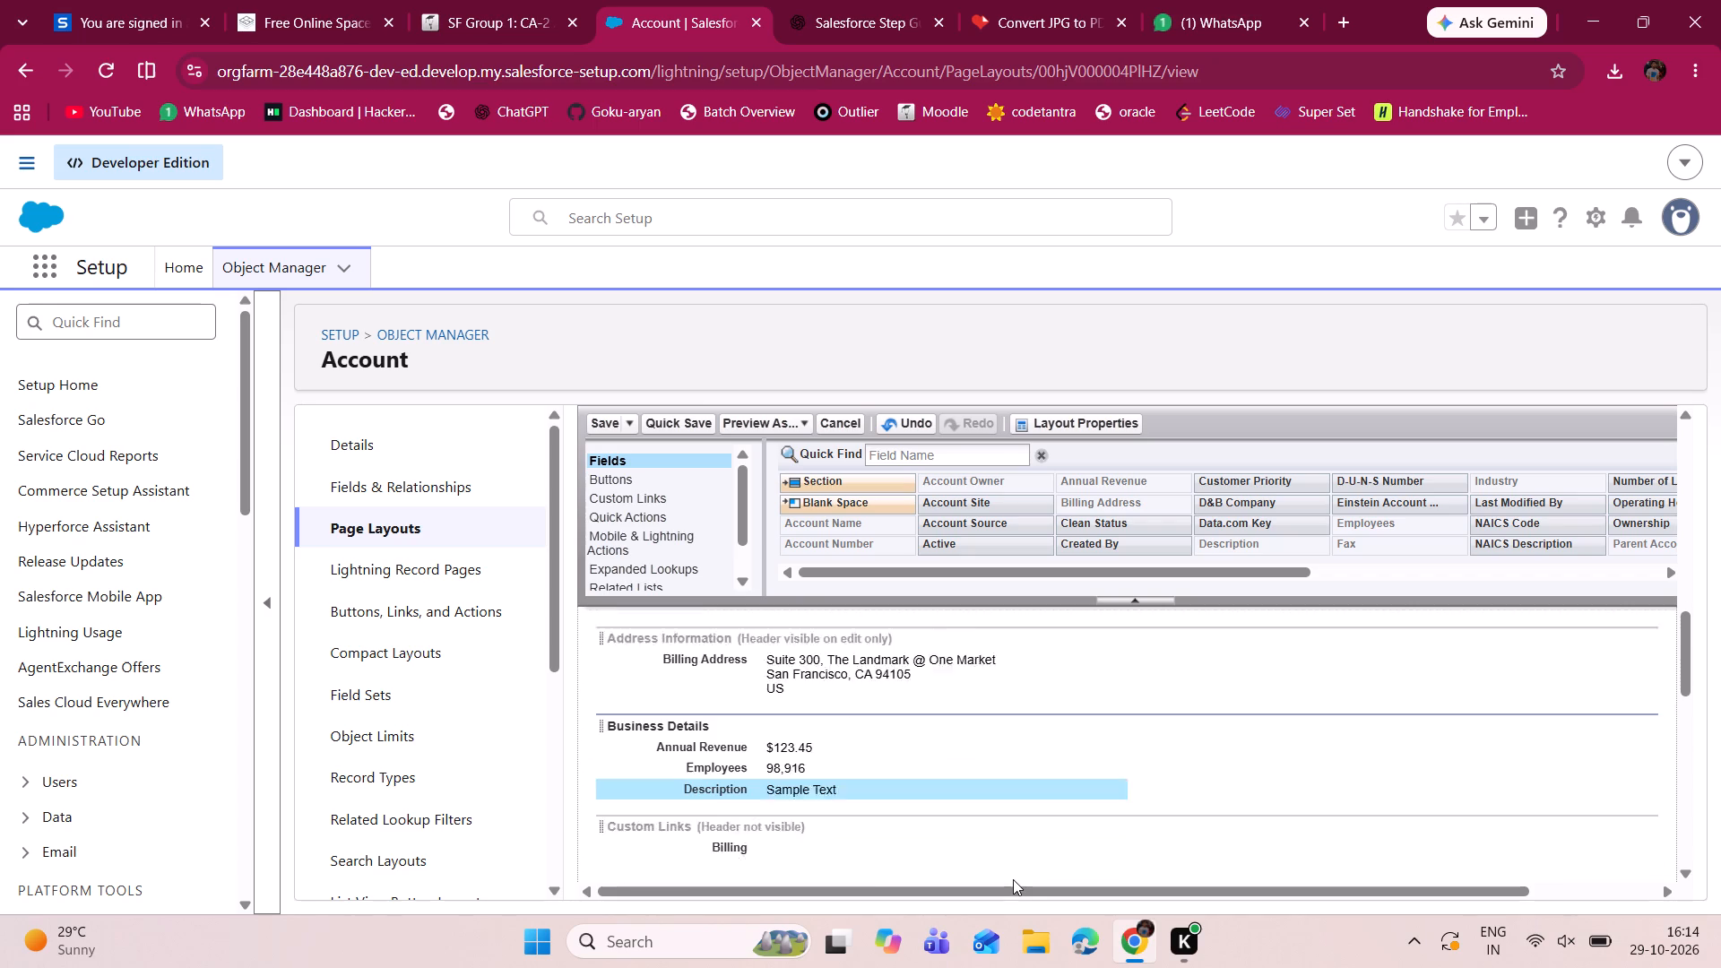
{"action": "scroll", "coordinate": [1013, 879], "scroll_direction": "down", "scroll_amount": 1}
{"action": "scroll", "coordinate": [947, 764], "scroll_direction": "up", "scroll_amount": 1}
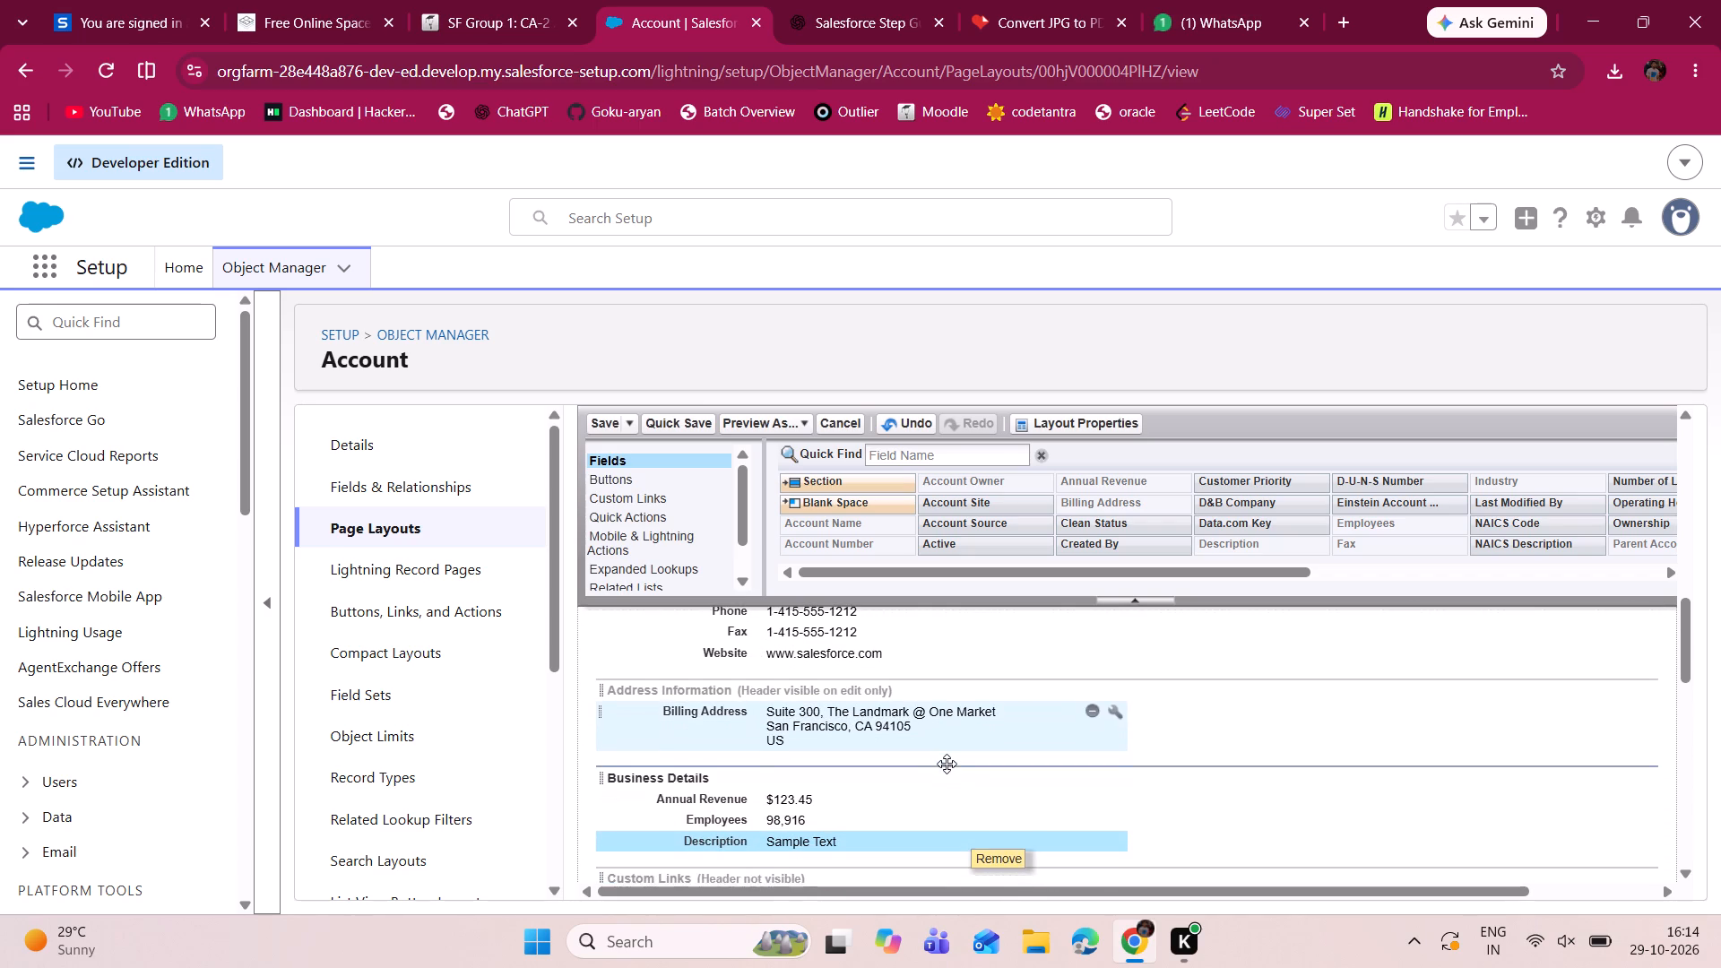
{"action": "scroll", "coordinate": [947, 764], "scroll_direction": "up", "scroll_amount": 1}
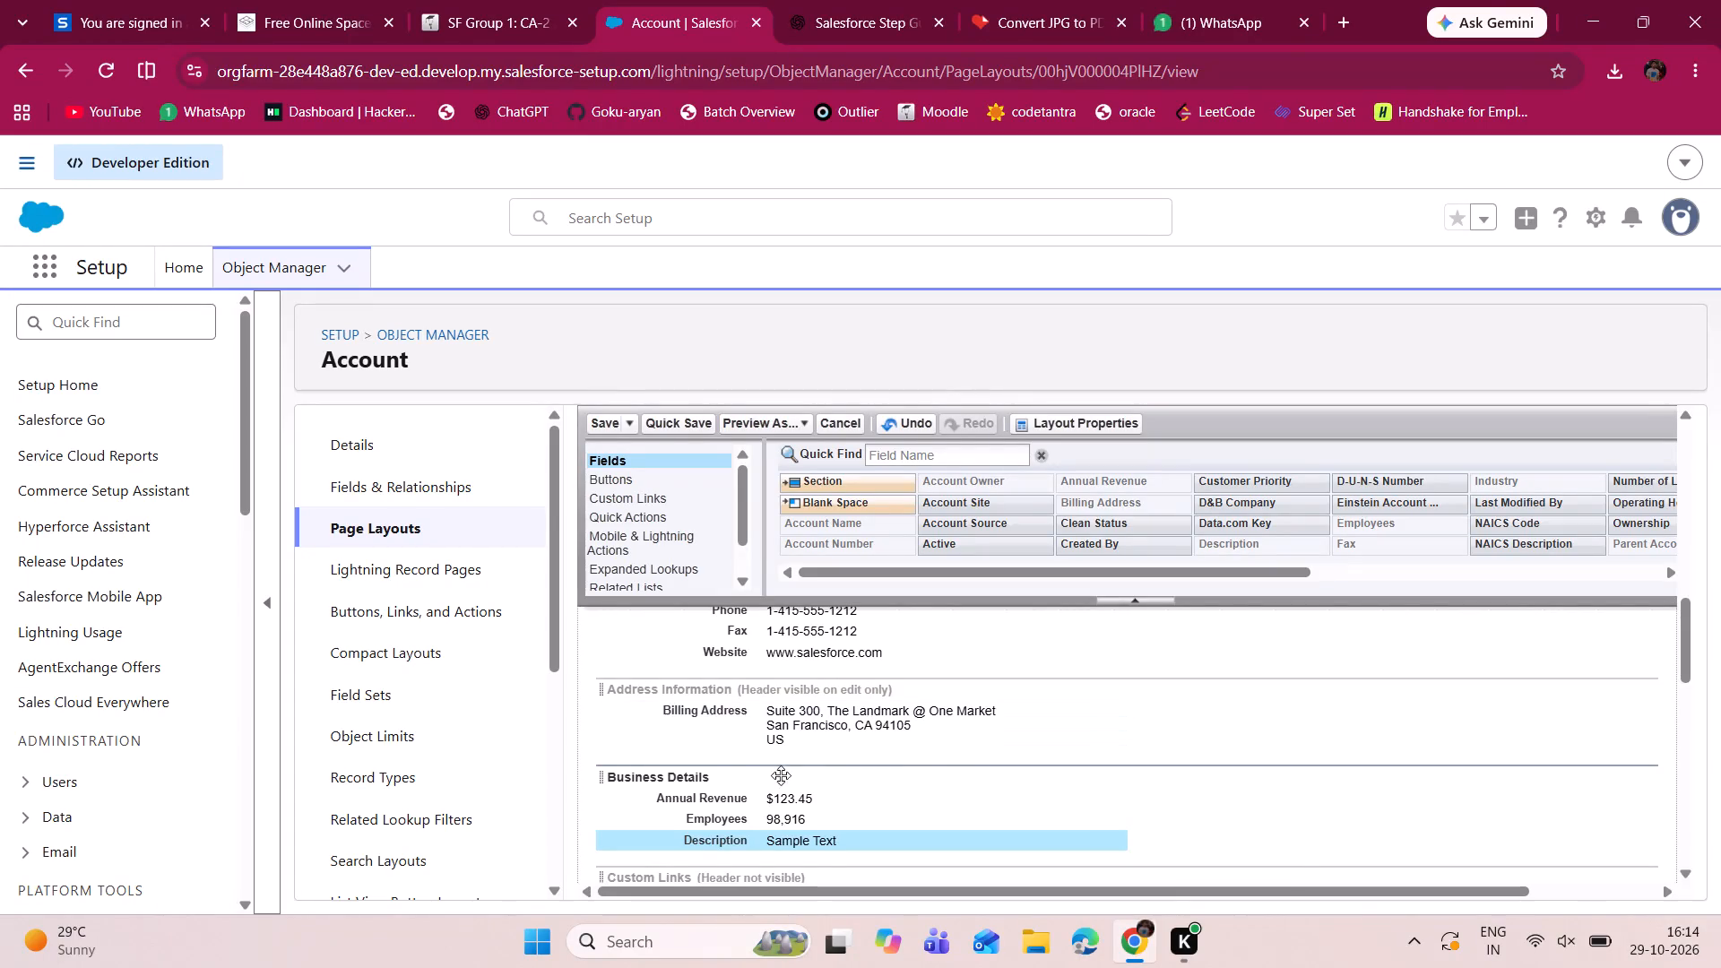
{"action": "scroll", "coordinate": [851, 764], "scroll_direction": "up", "scroll_amount": 1}
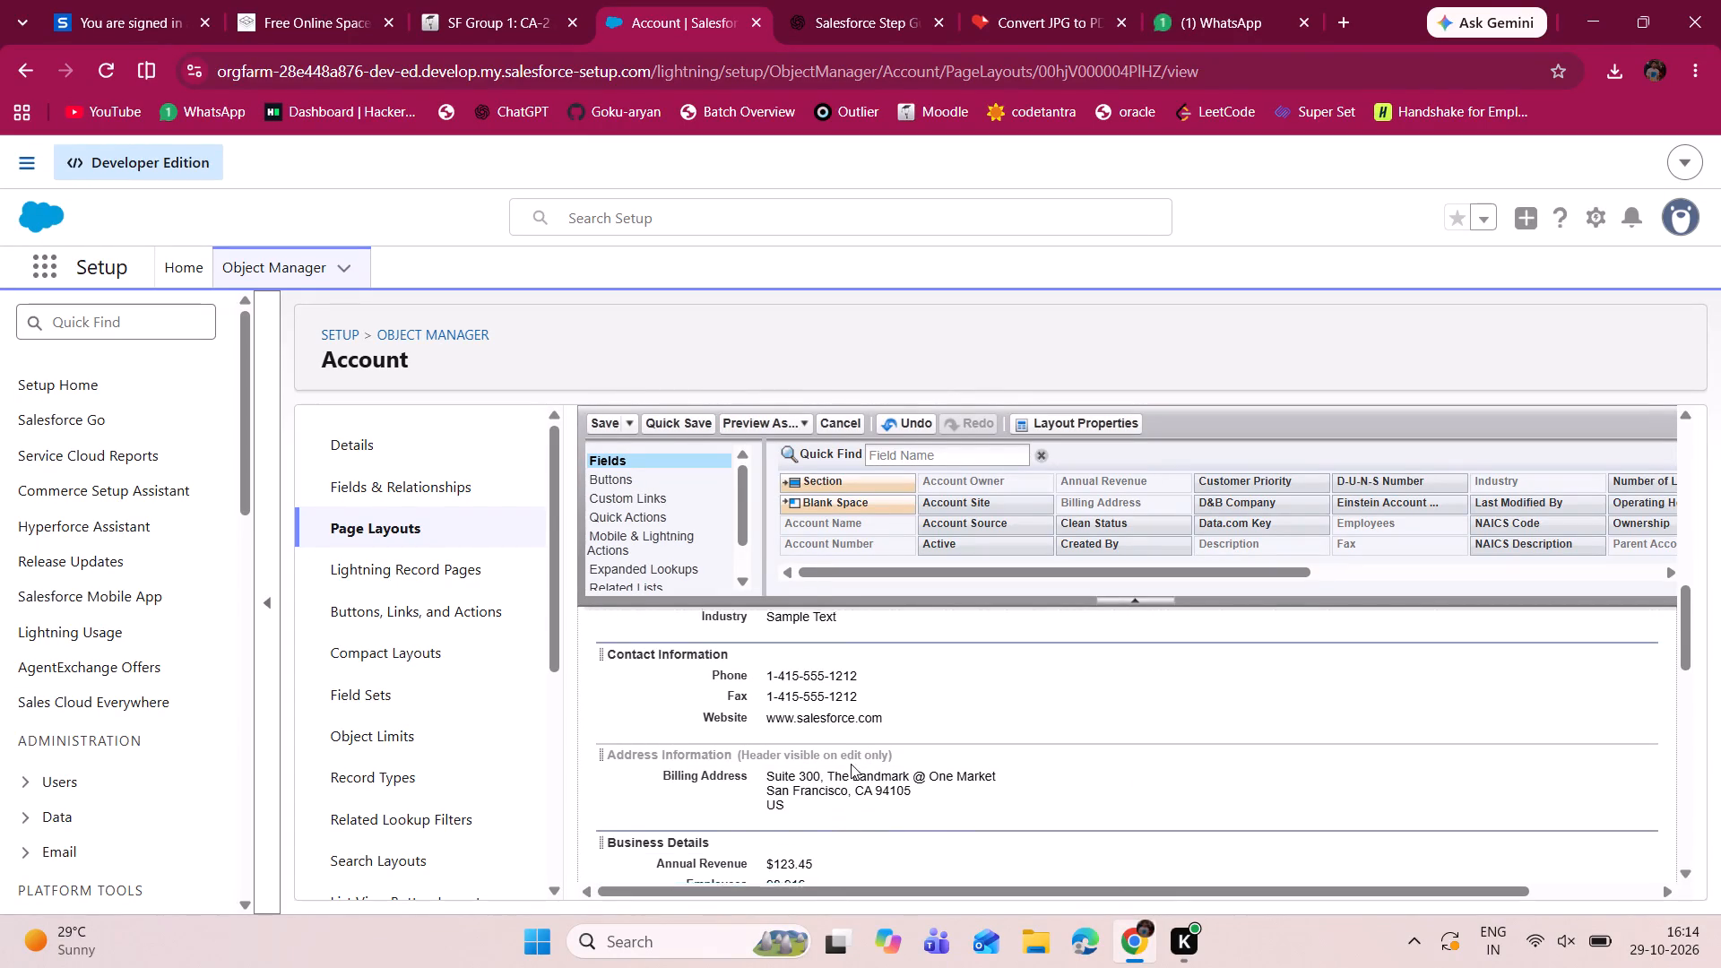
{"action": "scroll", "coordinate": [851, 764], "scroll_direction": "up", "scroll_amount": 1}
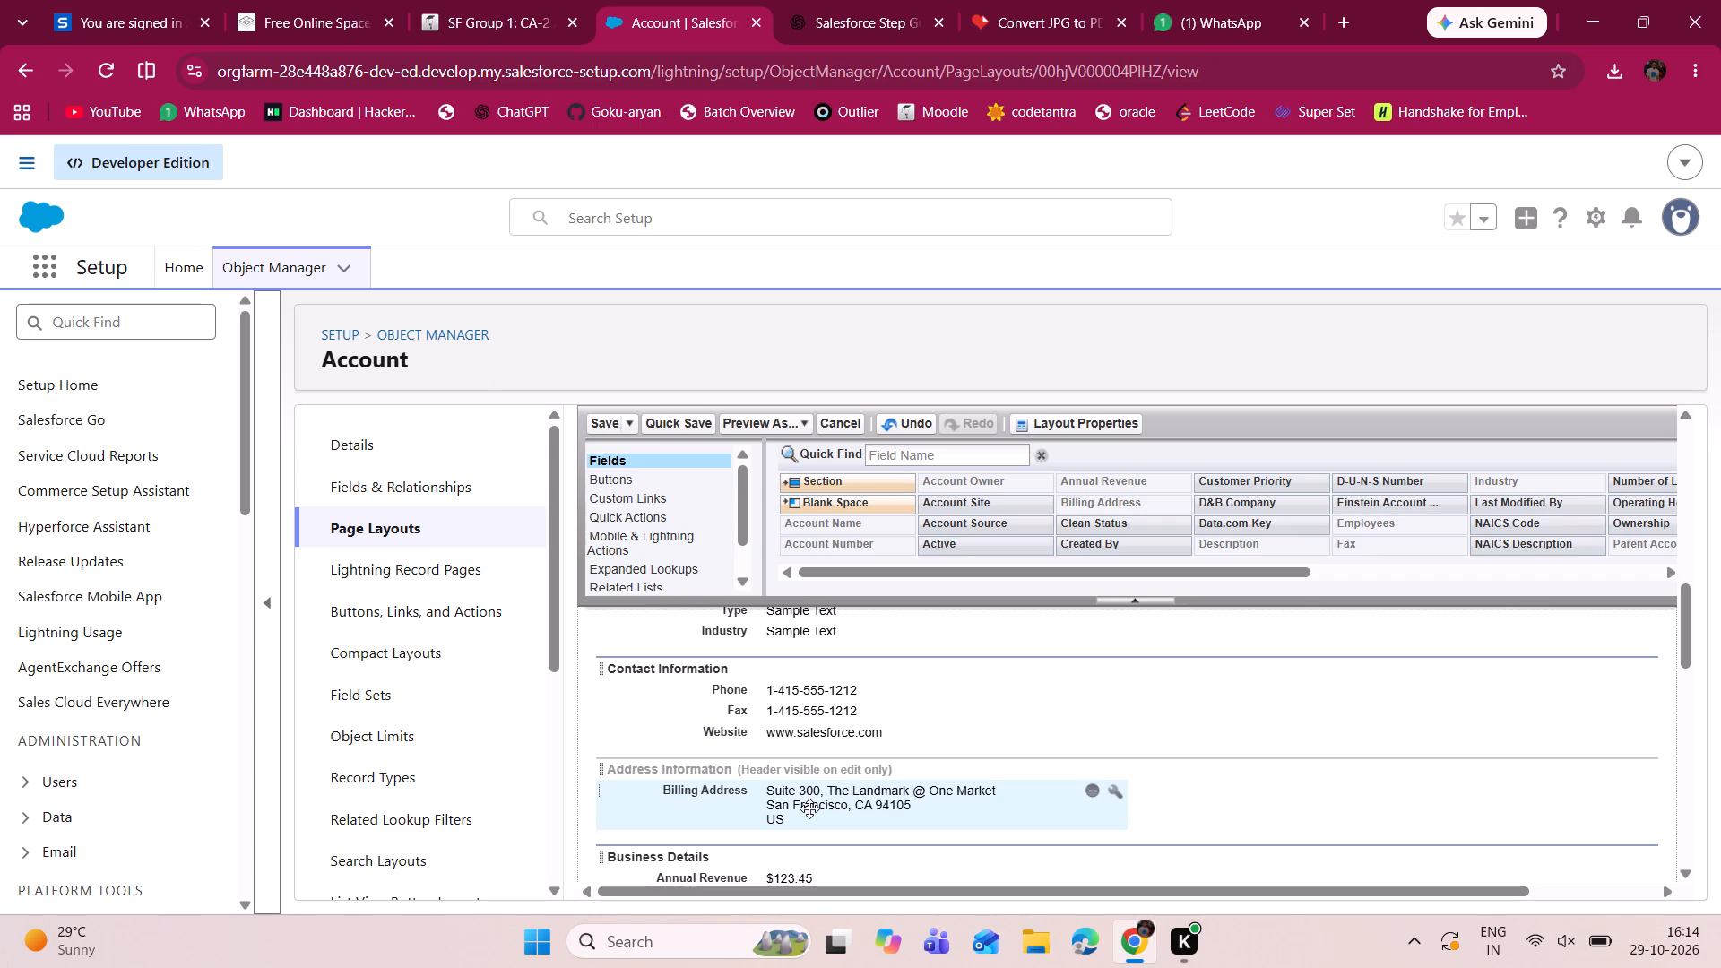
{"action": "scroll", "coordinate": [857, 660], "scroll_direction": "up", "scroll_amount": 2}
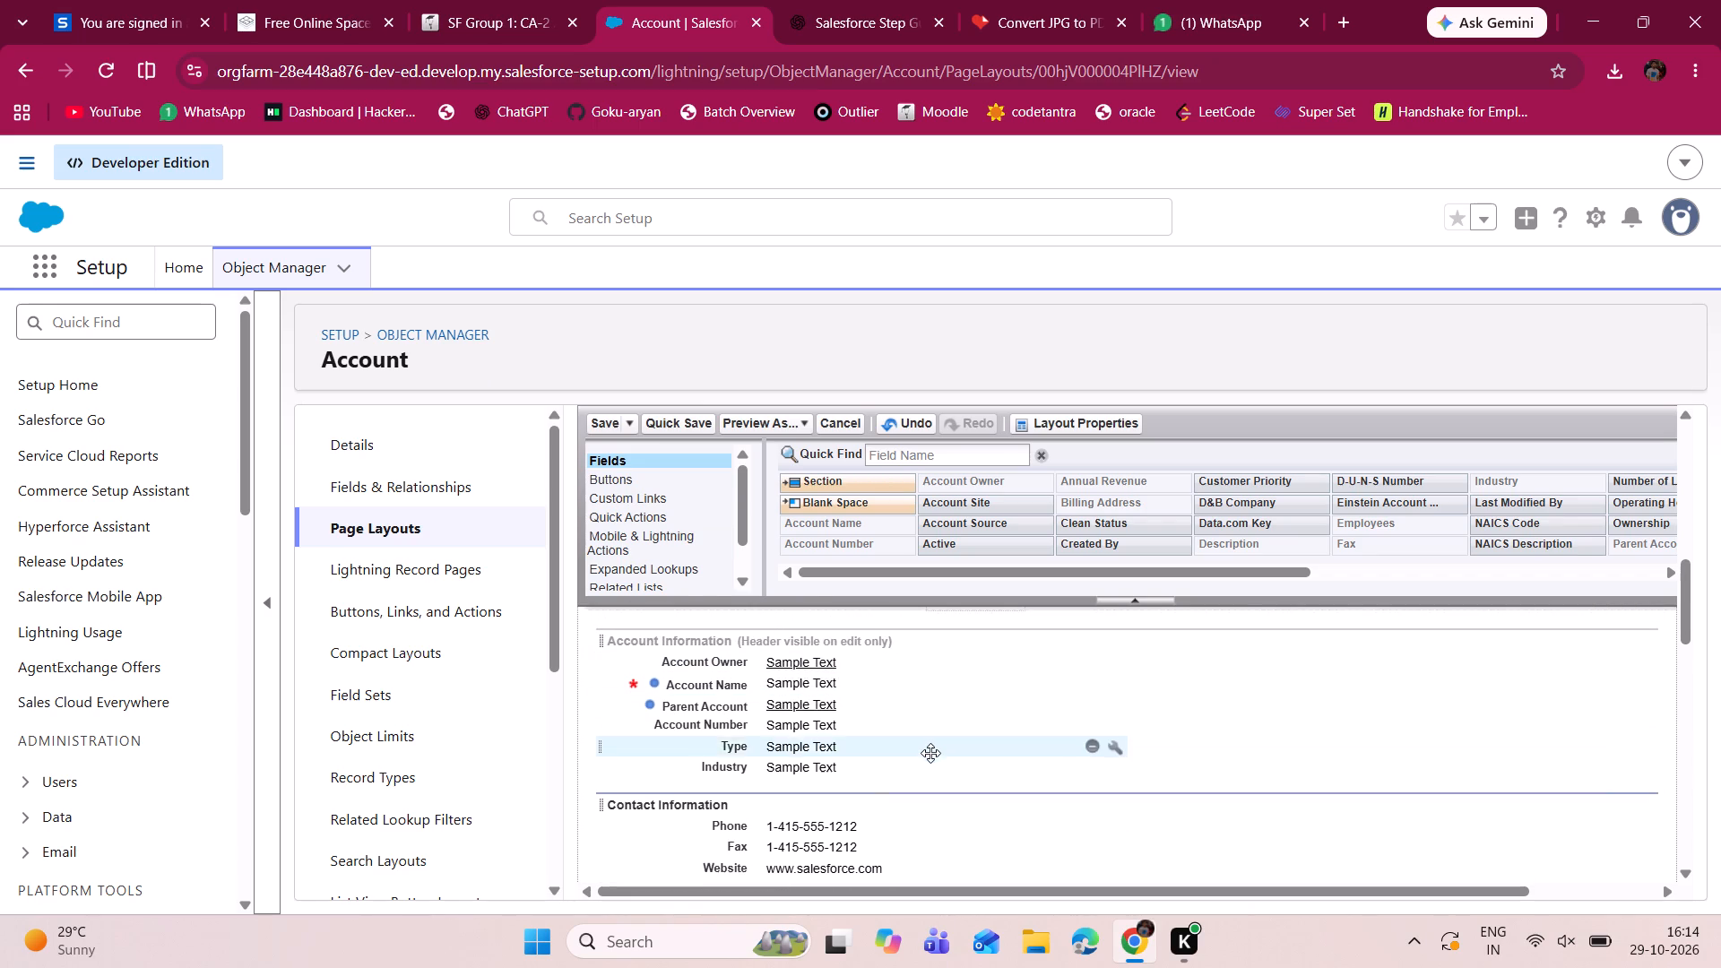
{"action": "scroll", "coordinate": [937, 768], "scroll_direction": "down", "scroll_amount": 2}
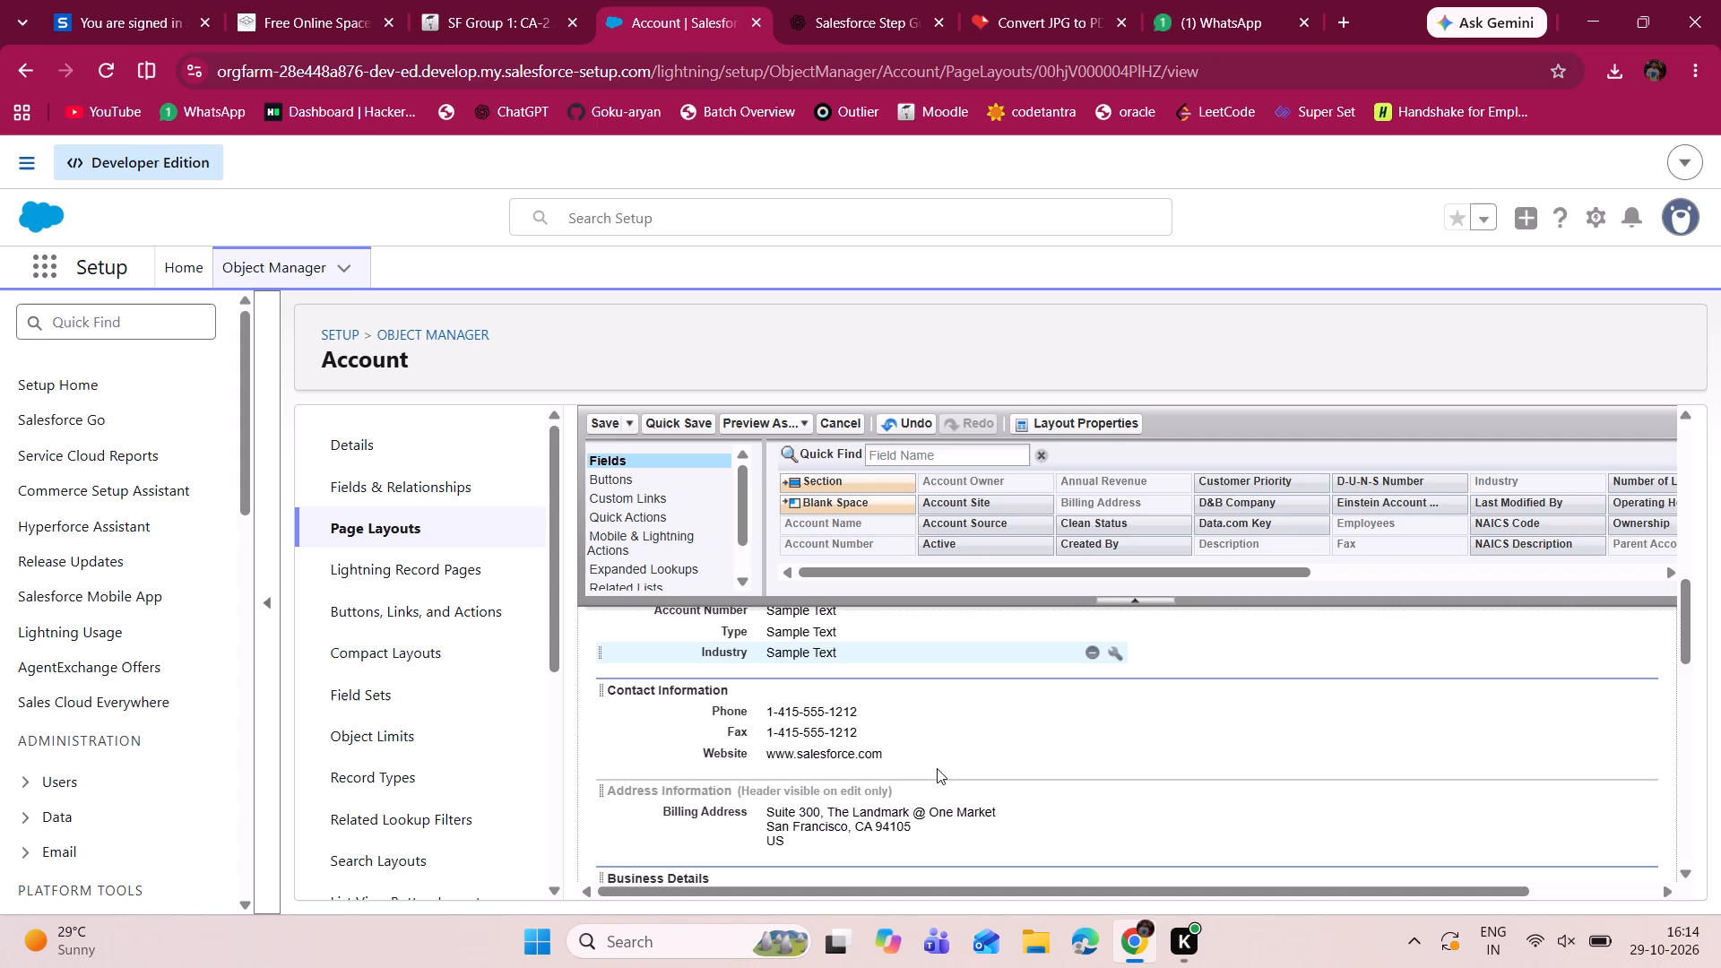
{"action": "scroll", "coordinate": [937, 768], "scroll_direction": "down", "scroll_amount": 3}
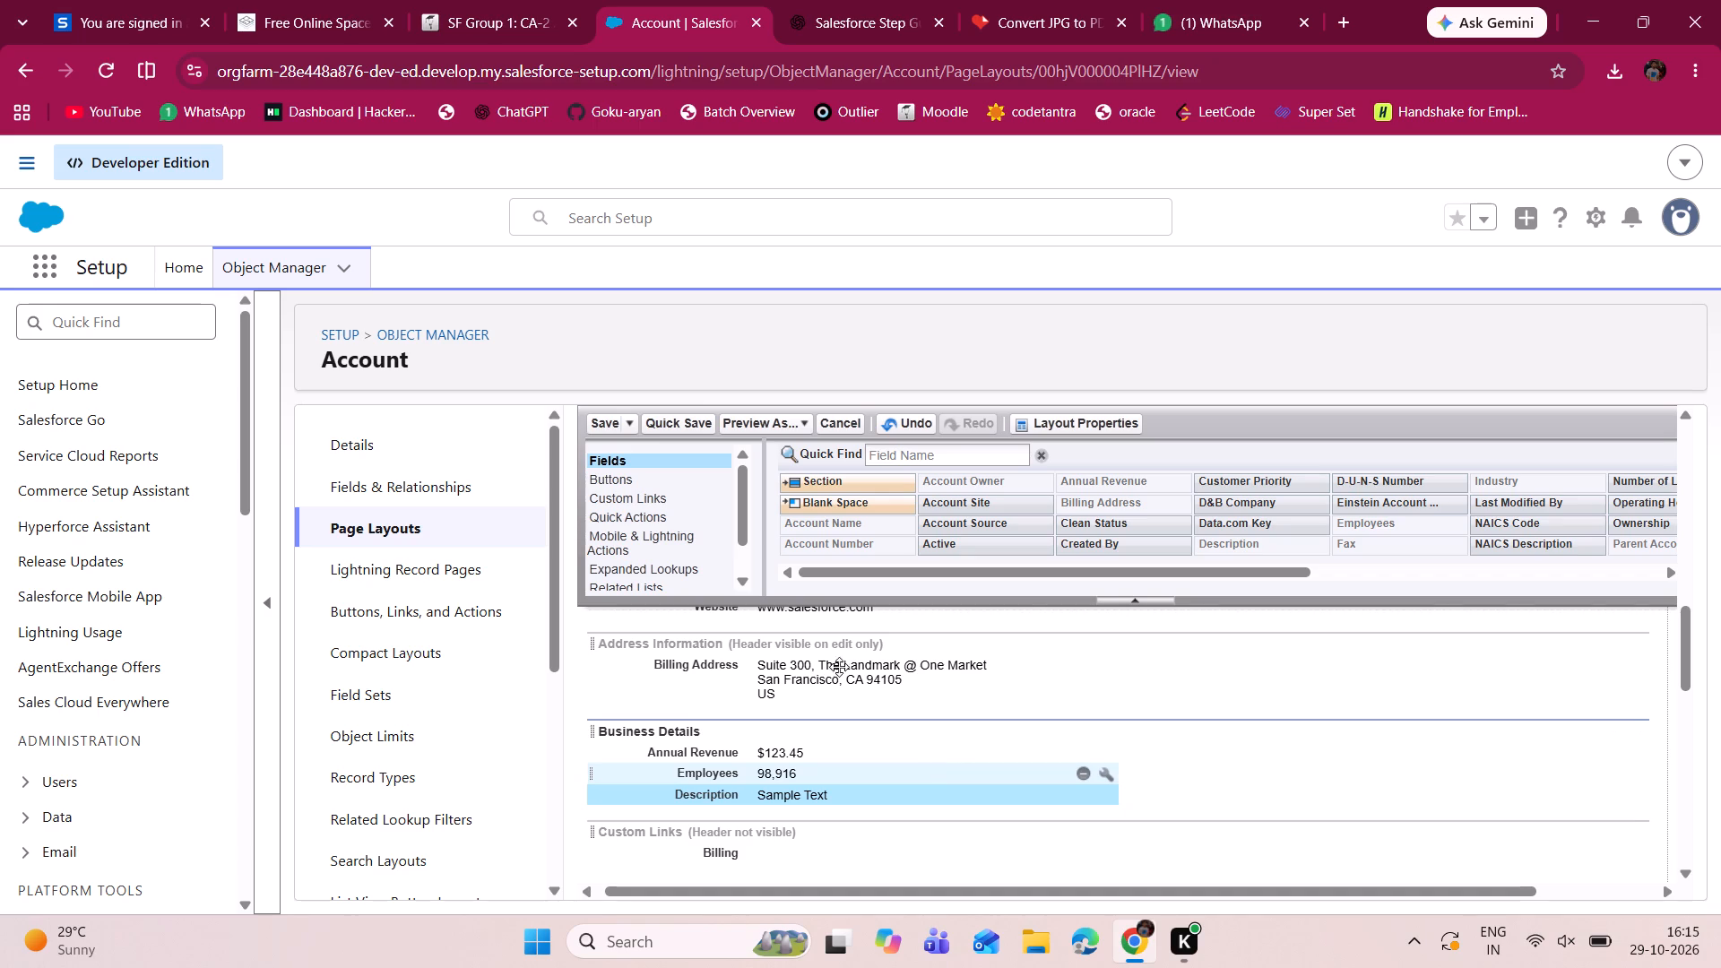
Save the Account - Student Layout page layout.
{"action": "left_click", "coordinate": [602, 428]}
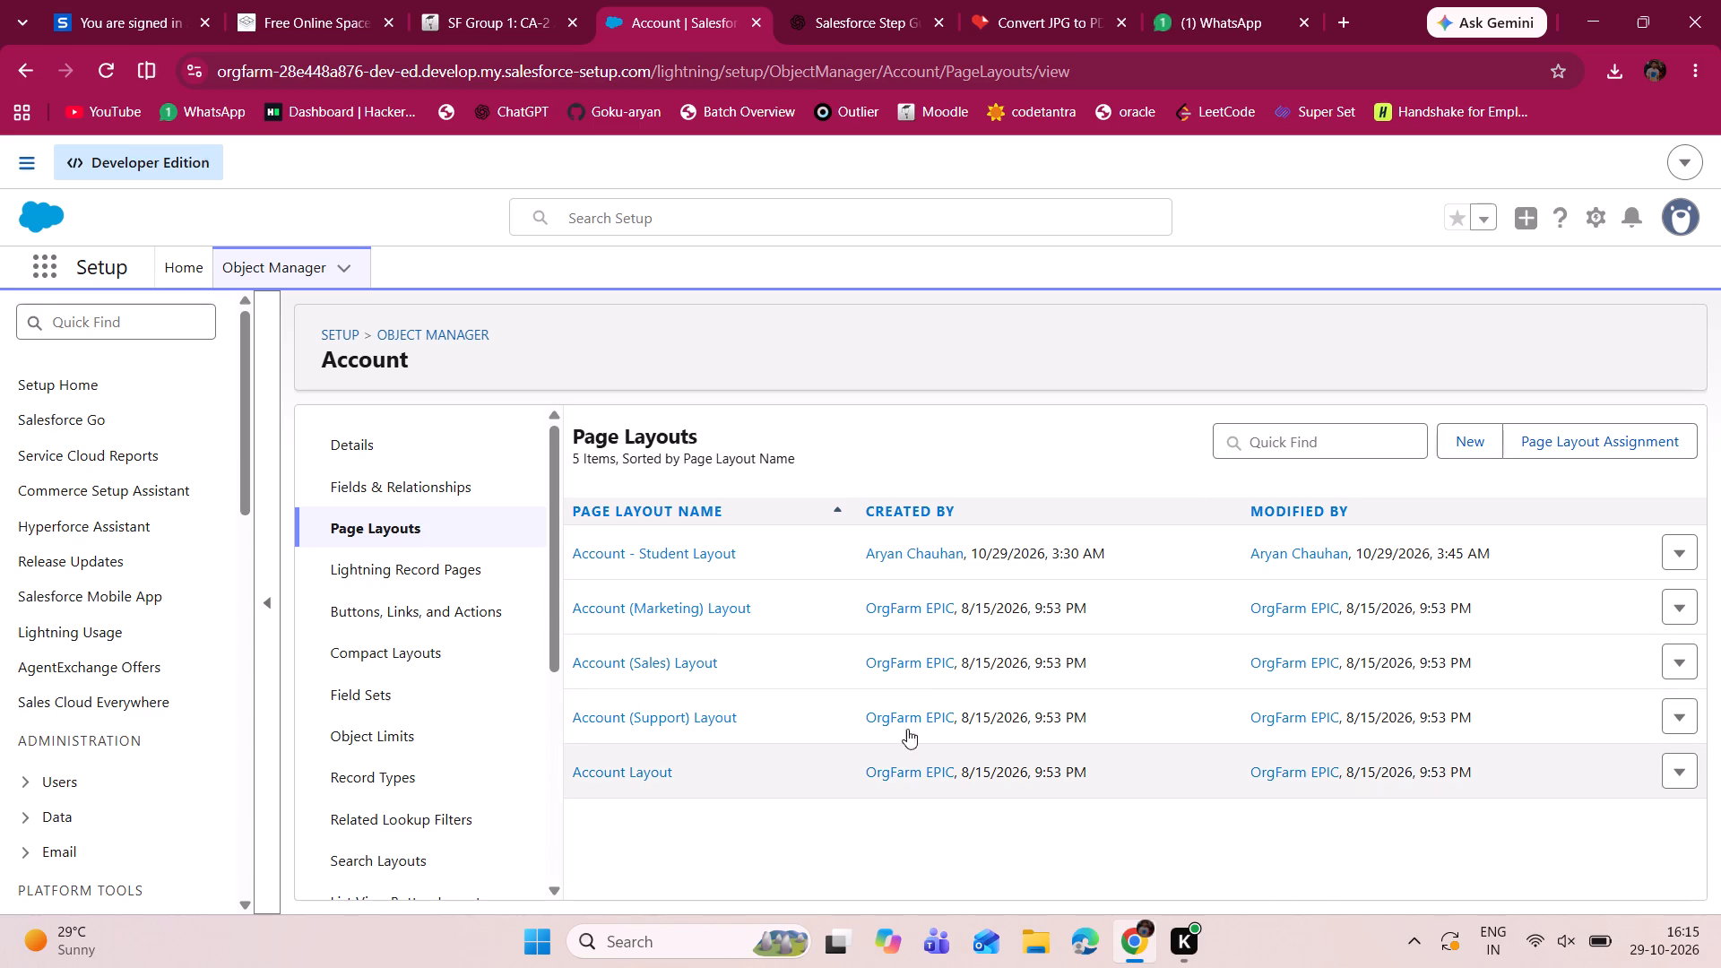
Reopen the Account - Student Layout and check the fields in its four sections.
{"action": "left_click", "coordinate": [646, 555]}
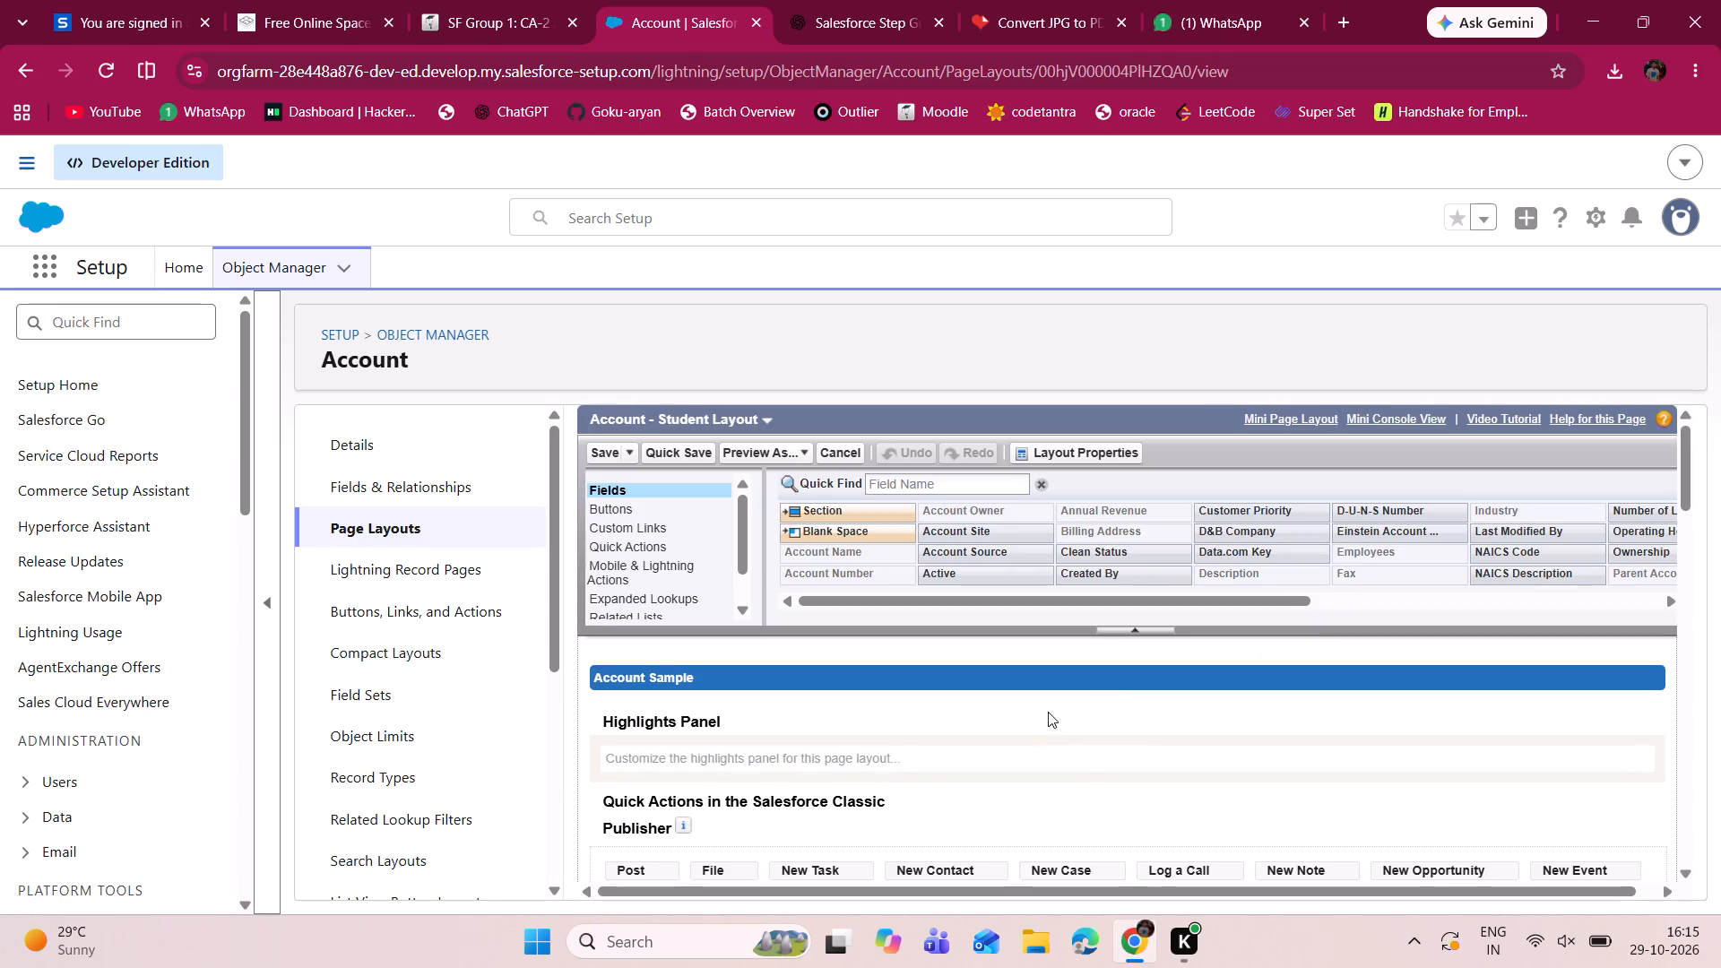
{"action": "scroll", "coordinate": [1137, 748], "scroll_direction": "down", "scroll_amount": 7}
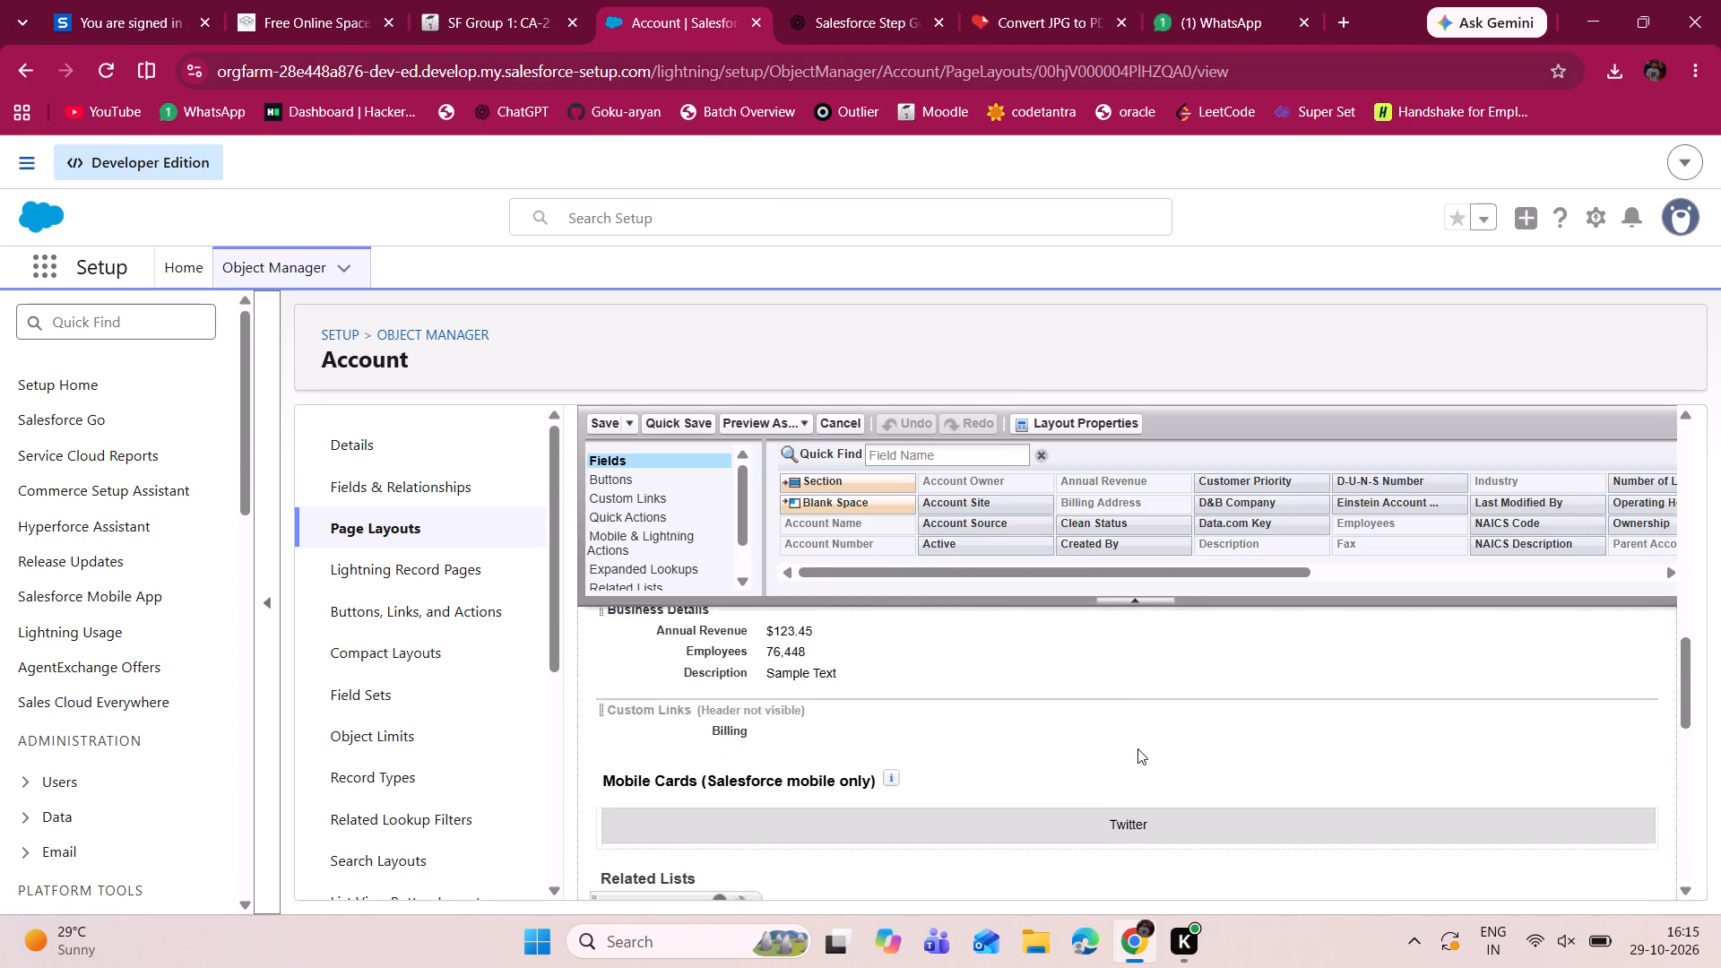
{"action": "scroll", "coordinate": [1137, 748], "scroll_direction": "up", "scroll_amount": 3}
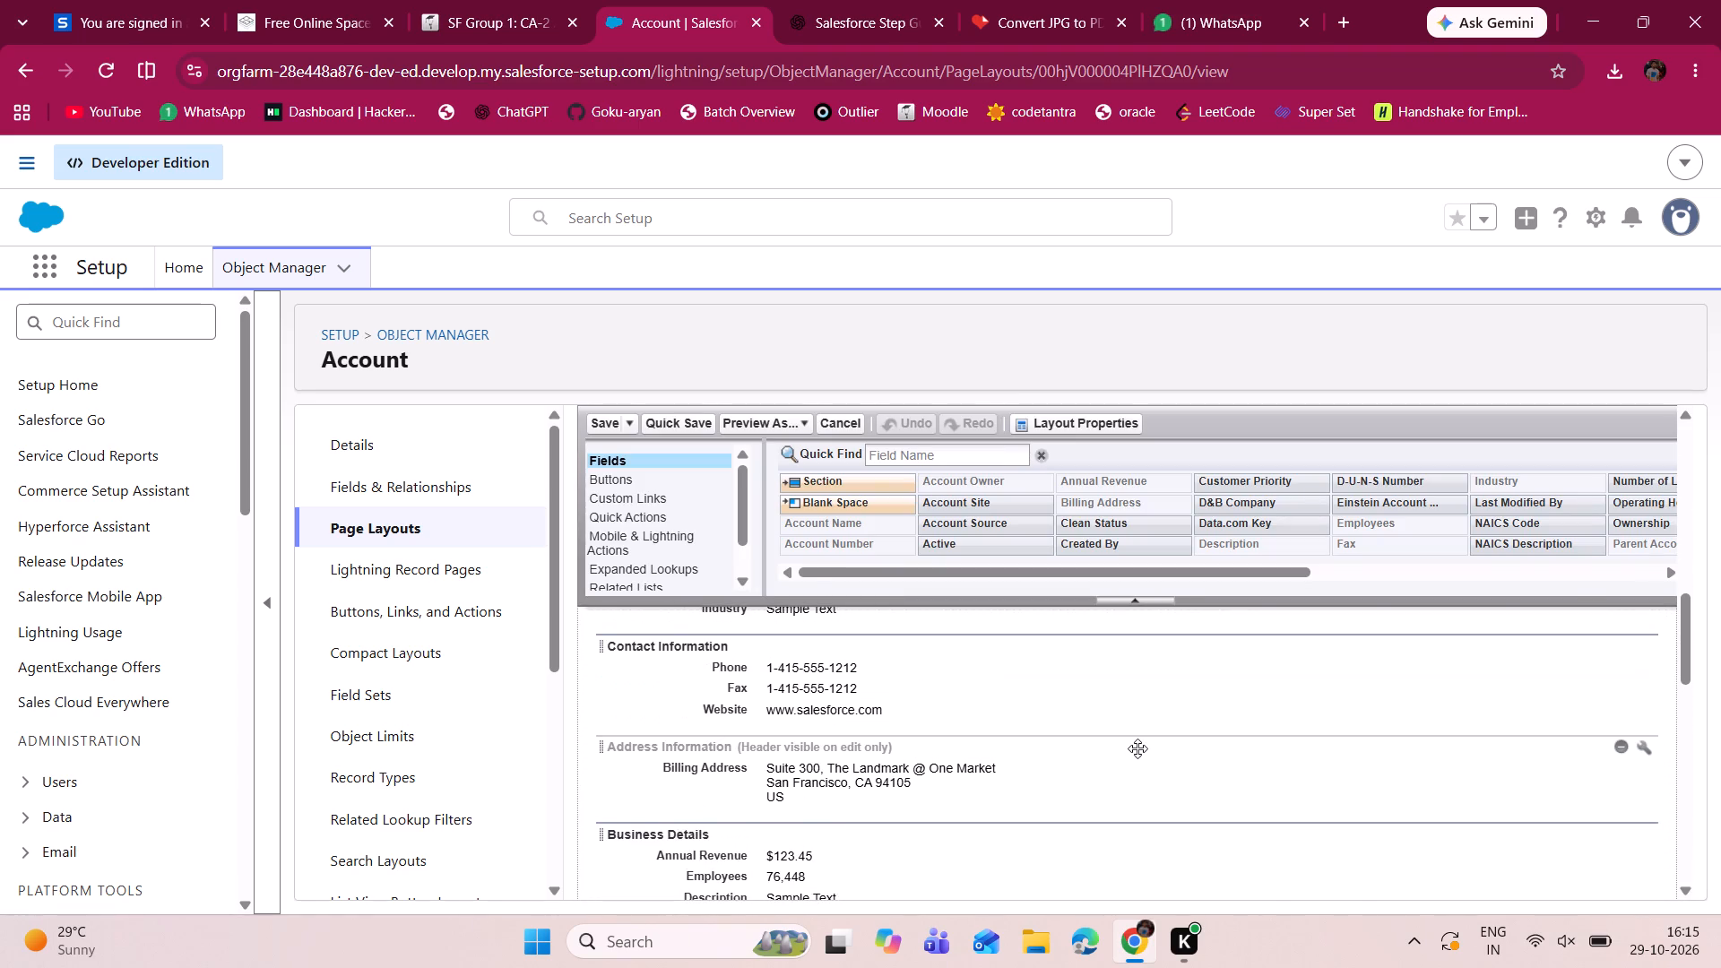
{"action": "scroll", "coordinate": [1137, 748], "scroll_direction": "up", "scroll_amount": 1}
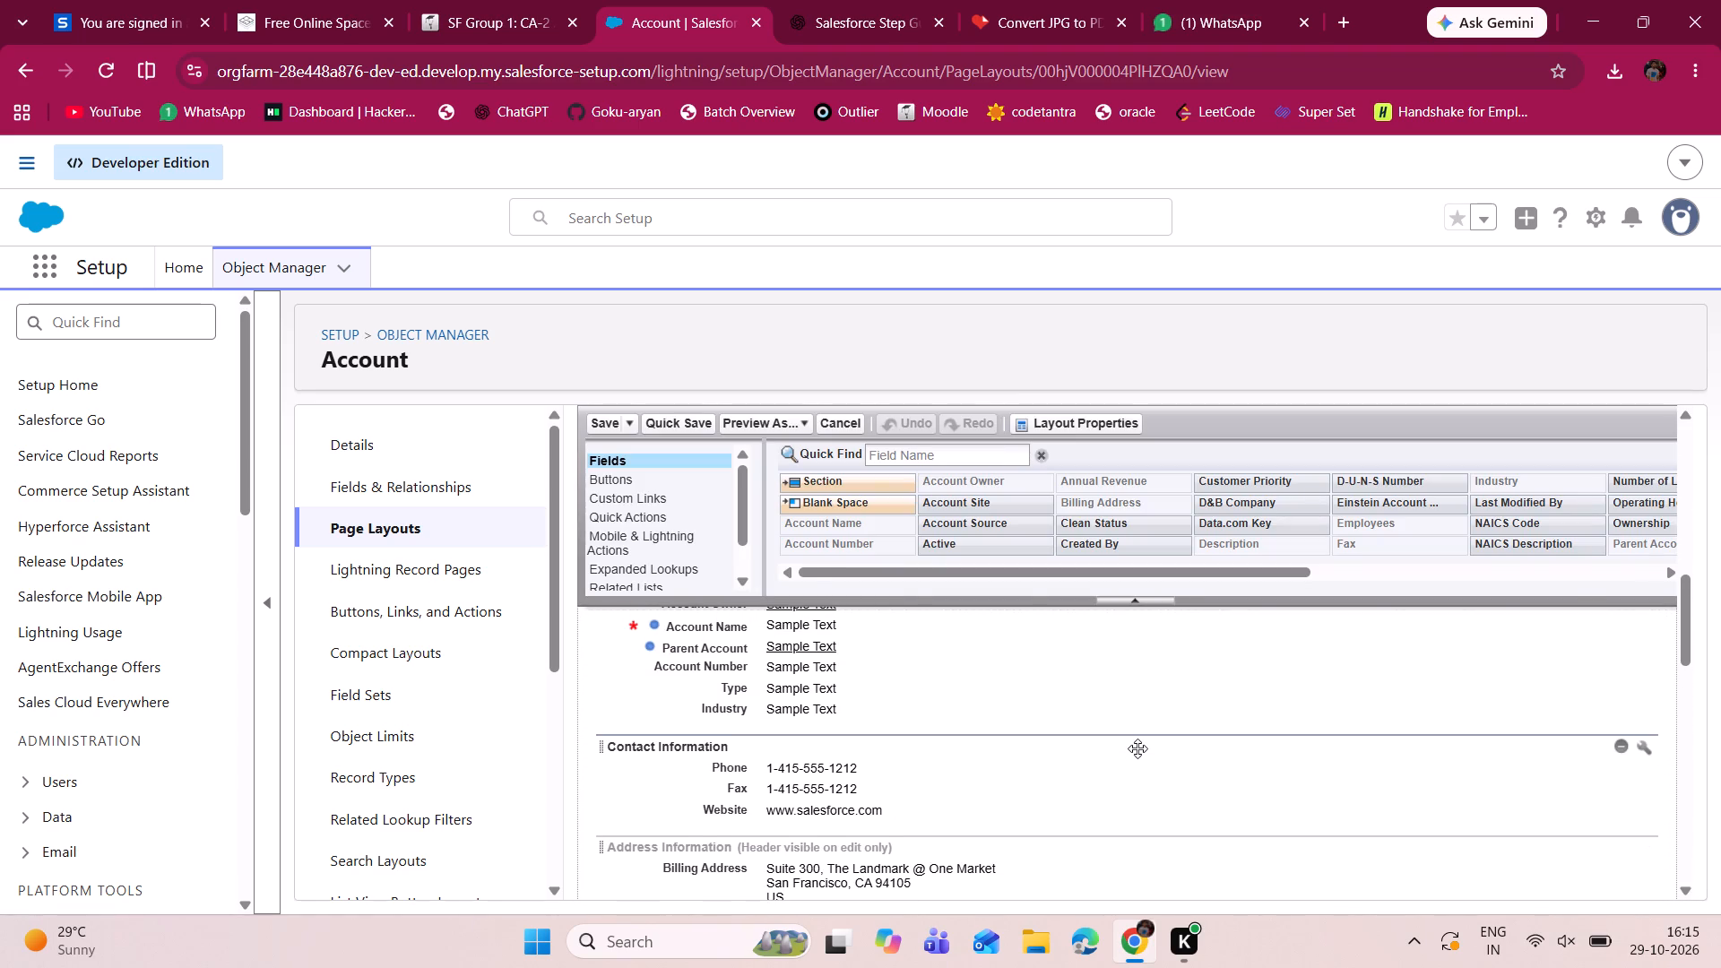
{"action": "scroll", "coordinate": [1121, 783], "scroll_direction": "up", "scroll_amount": 1}
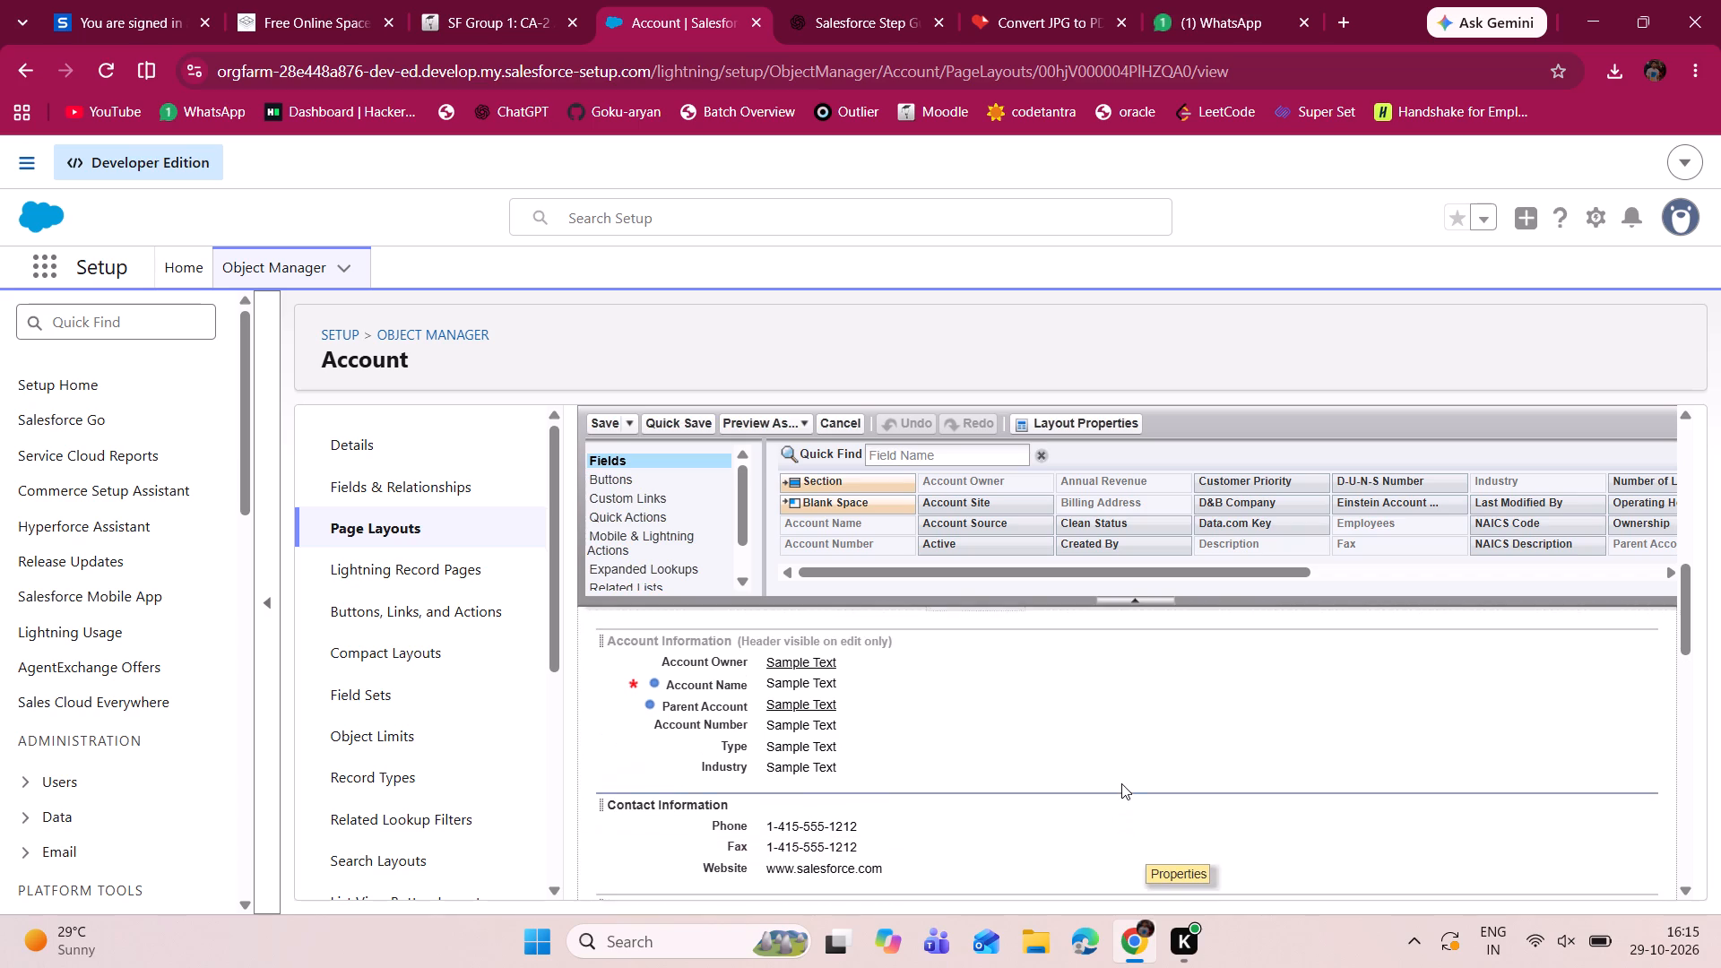
{"action": "scroll", "coordinate": [1121, 783], "scroll_direction": "up", "scroll_amount": 2}
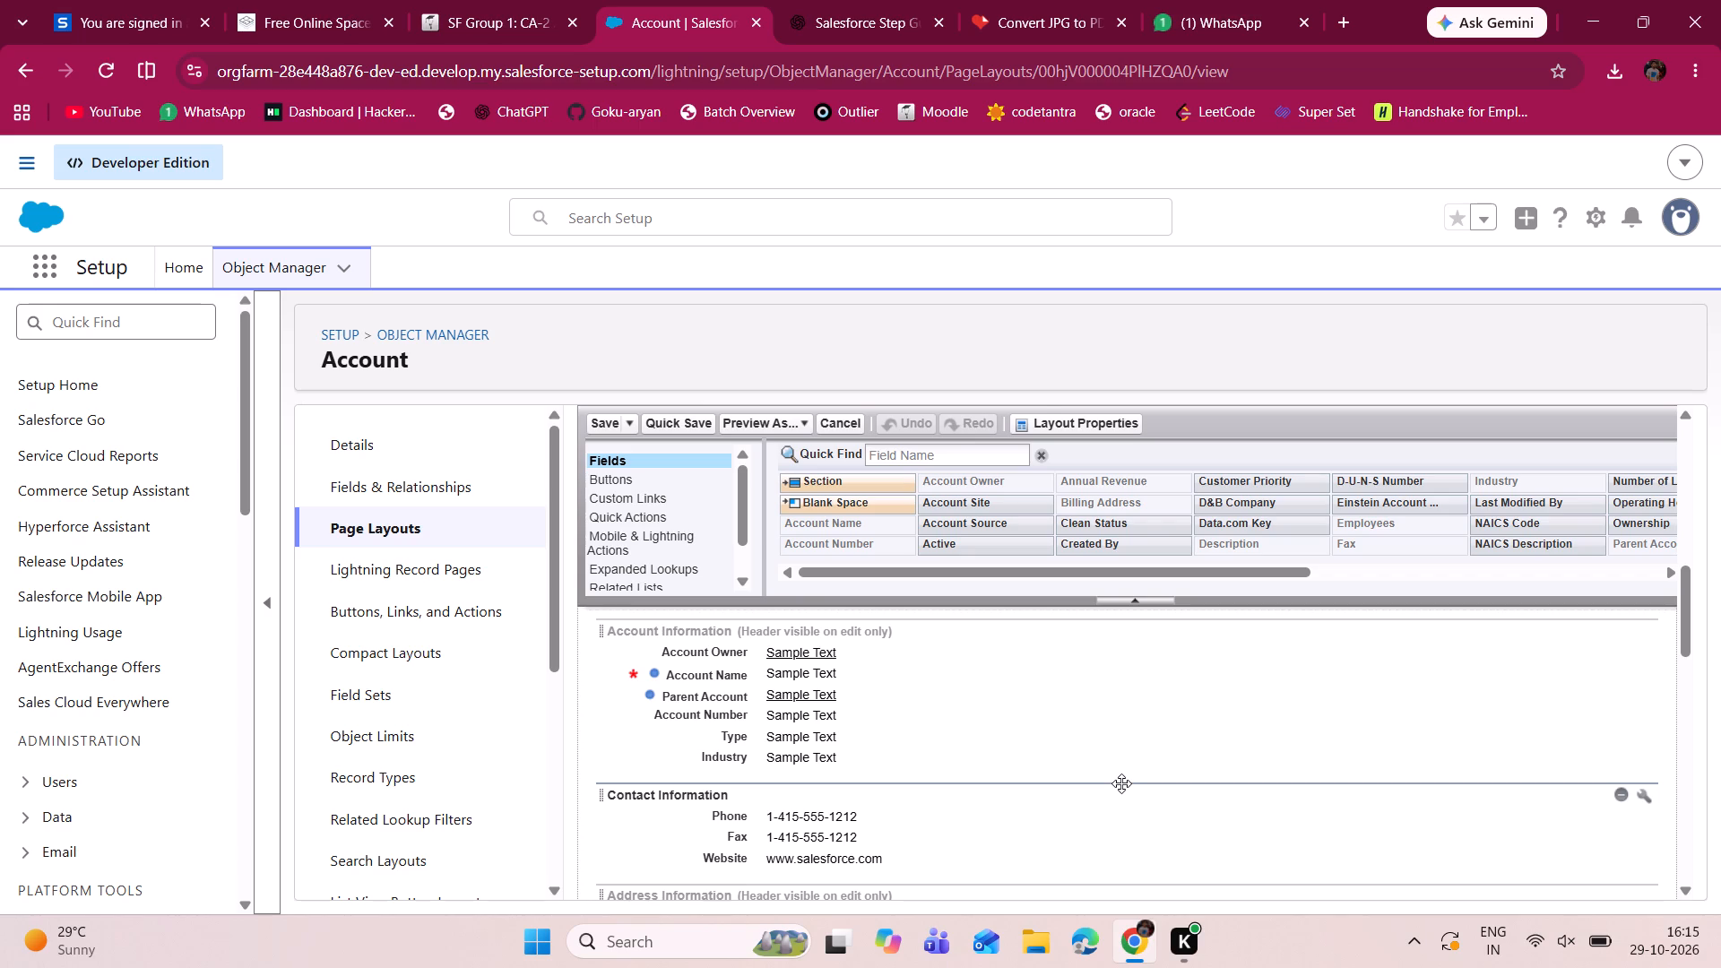
{"action": "scroll", "coordinate": [1038, 711], "scroll_direction": "right", "scroll_amount": 1}
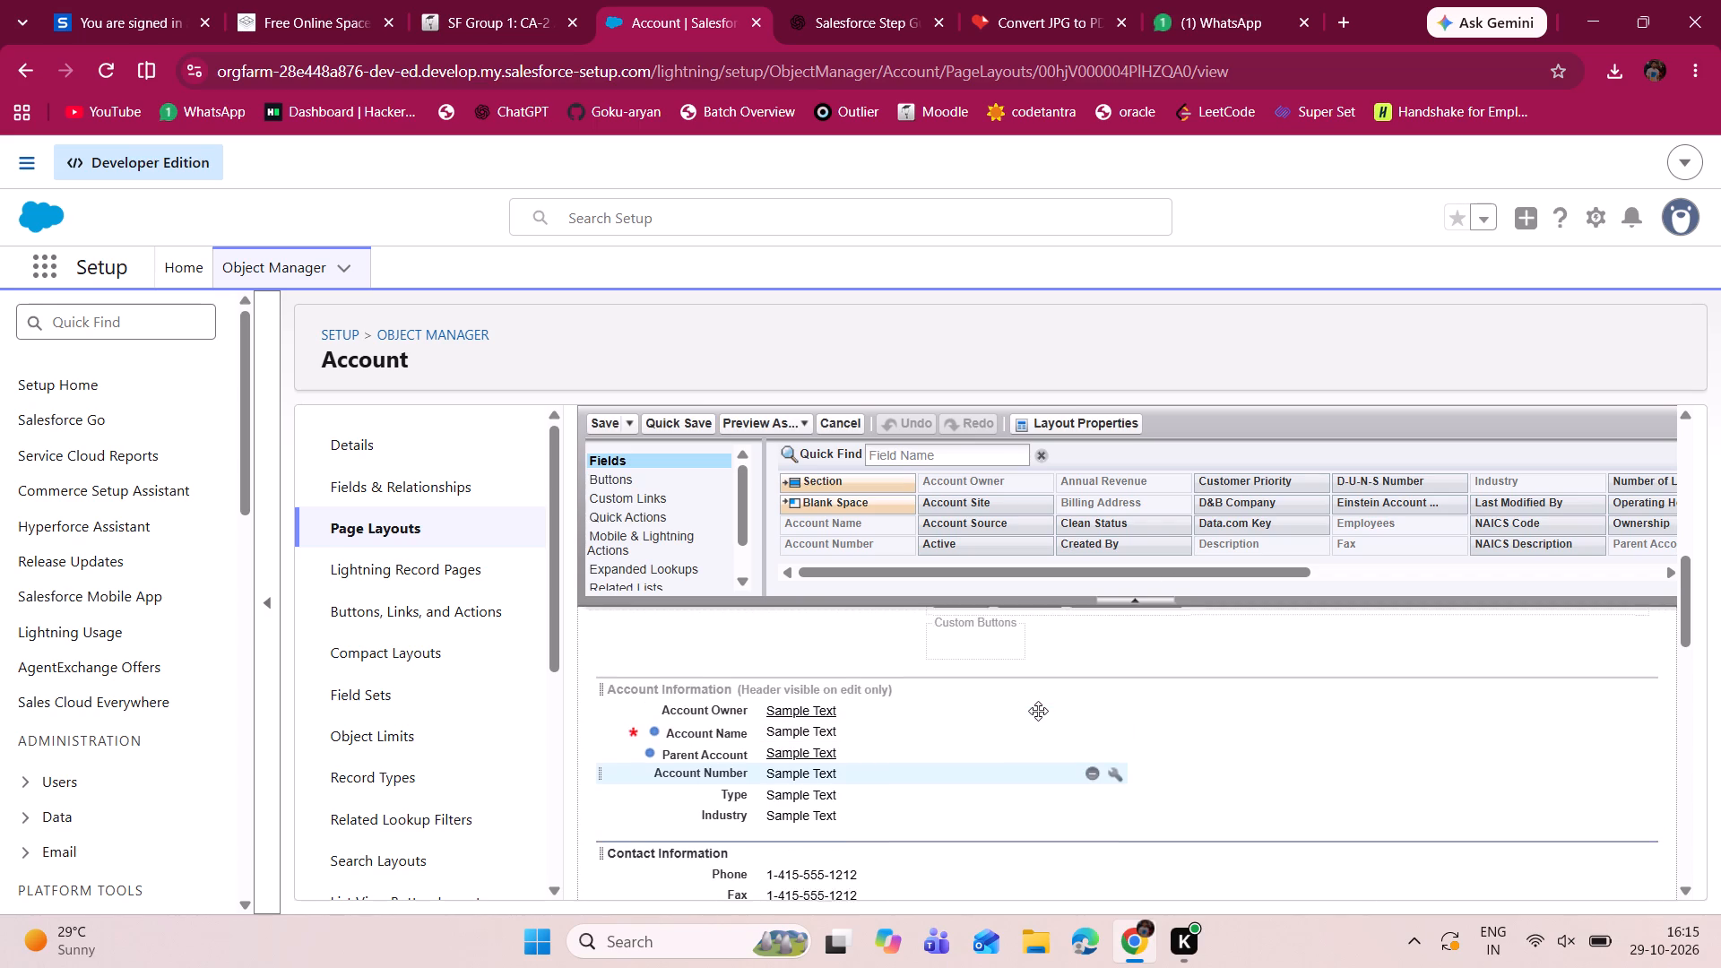
{"action": "scroll", "coordinate": [1038, 711], "scroll_direction": "right", "scroll_amount": 1}
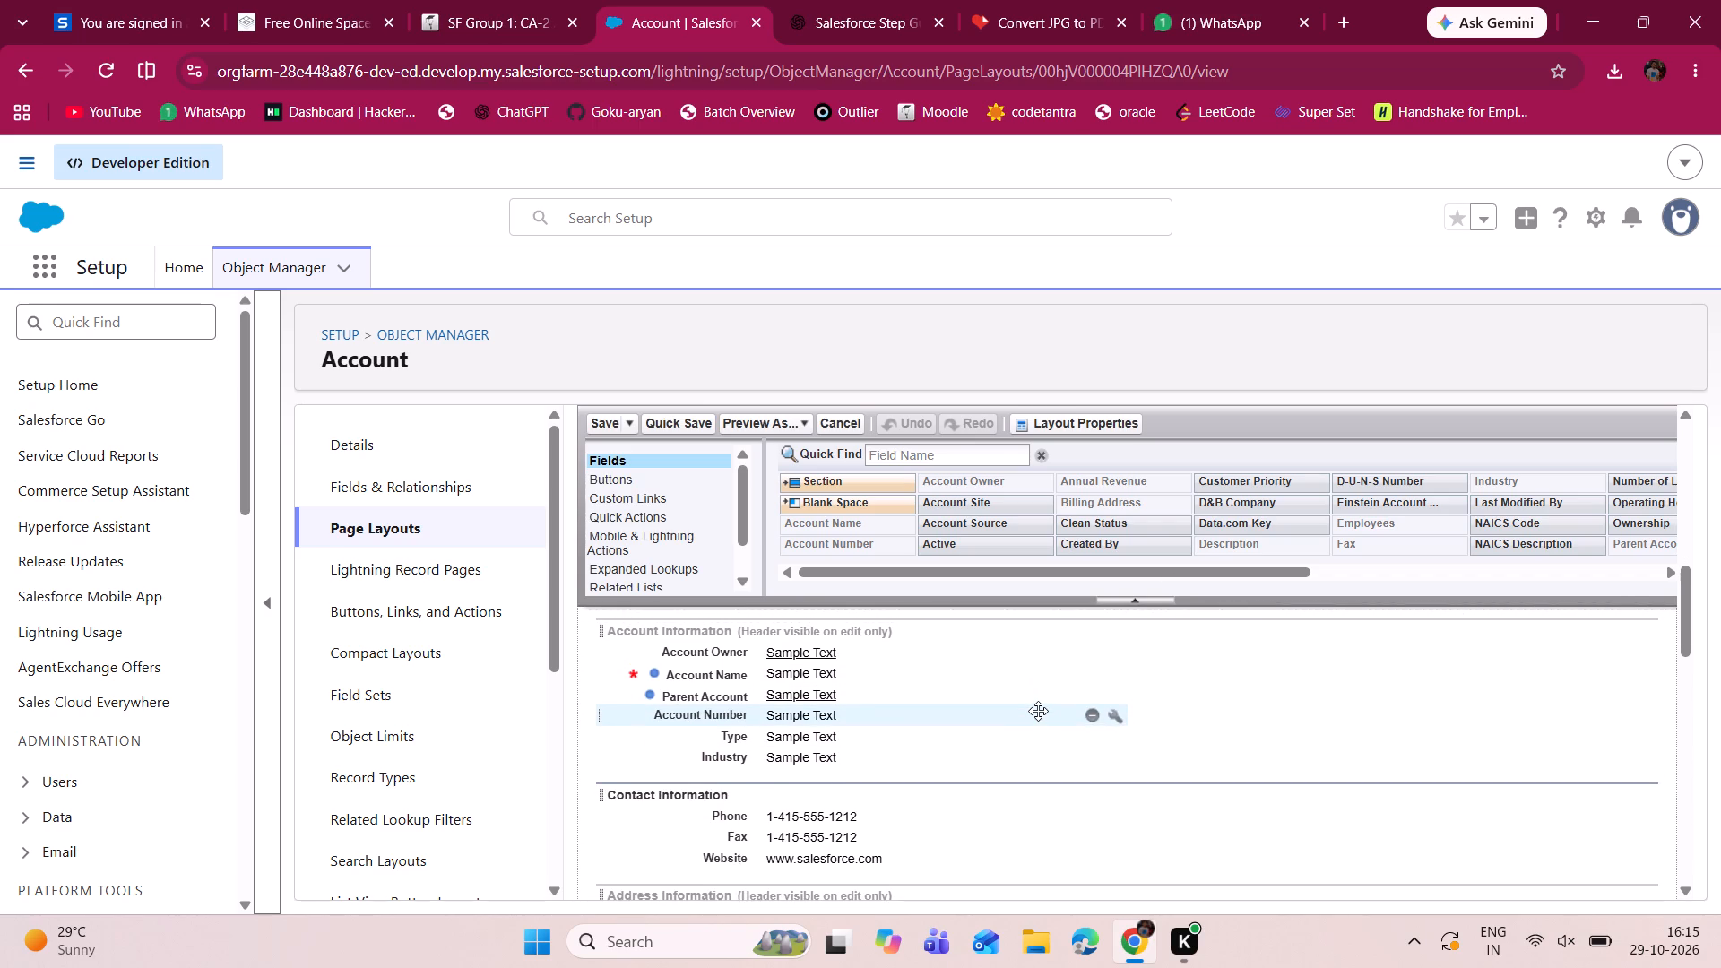
{"action": "scroll", "coordinate": [1038, 711], "scroll_direction": "right", "scroll_amount": 1}
{"action": "scroll", "coordinate": [1169, 368], "scroll_direction": "down", "scroll_amount": 2}
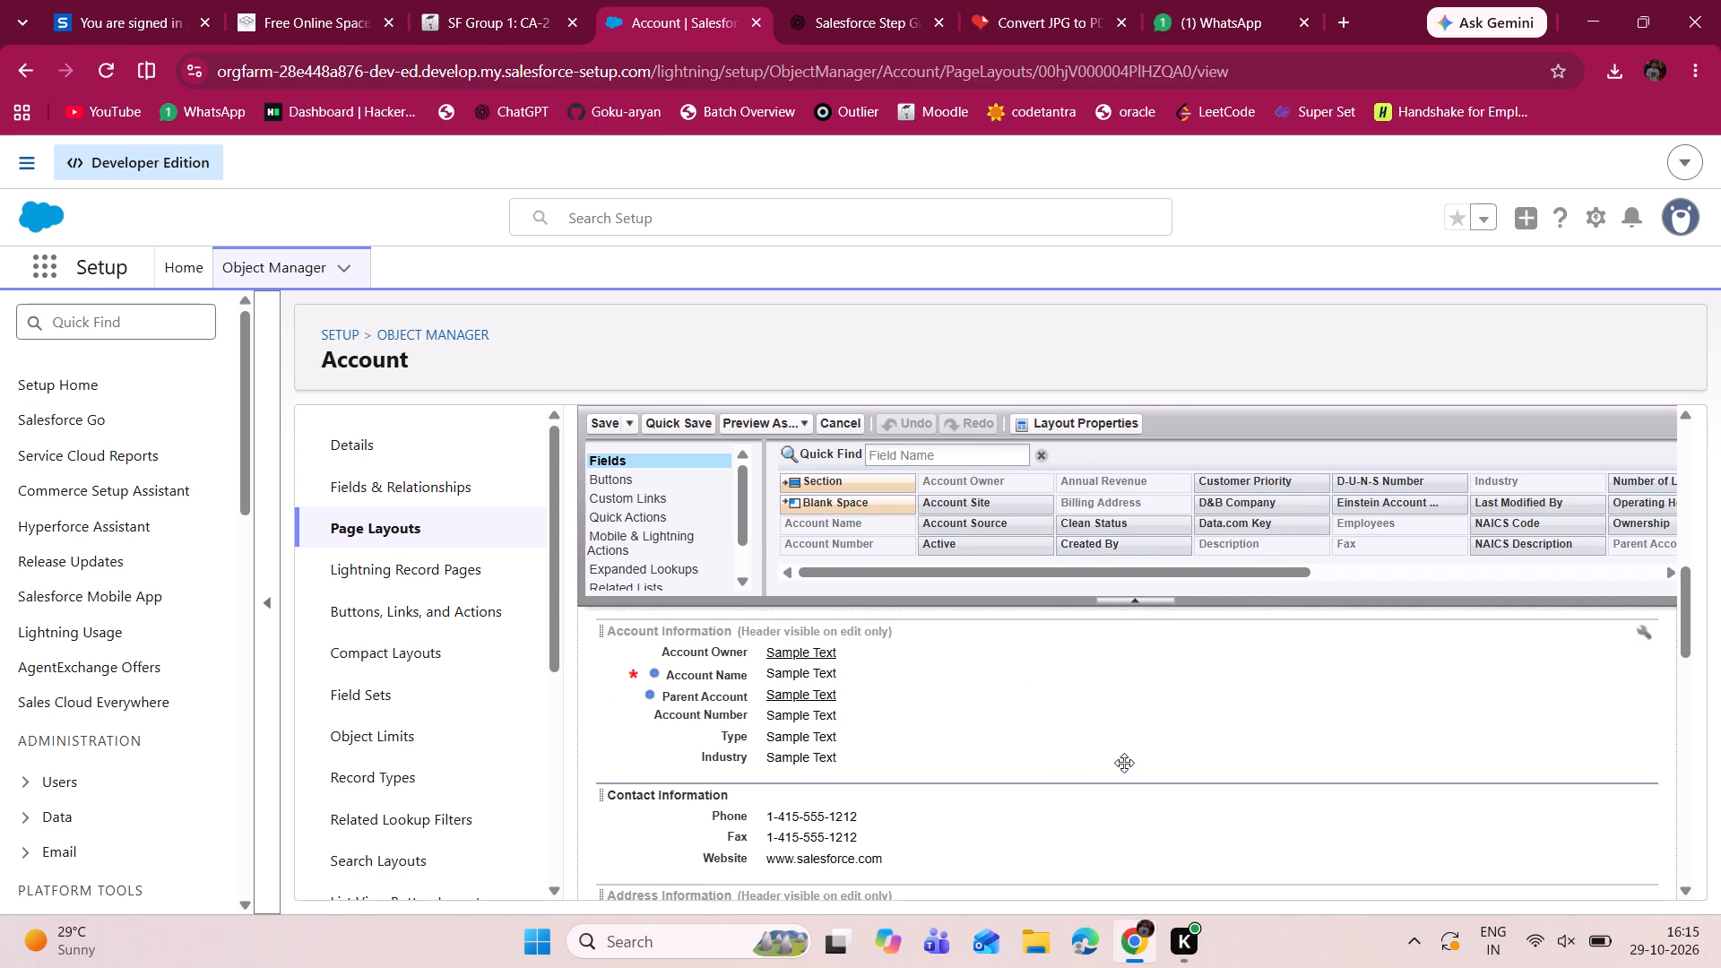
Take a screenshot of the layout at 80% page zoom, showing all four sections from Account Information to Business Details.
{"action": "key", "text": "ctrl+minus"}
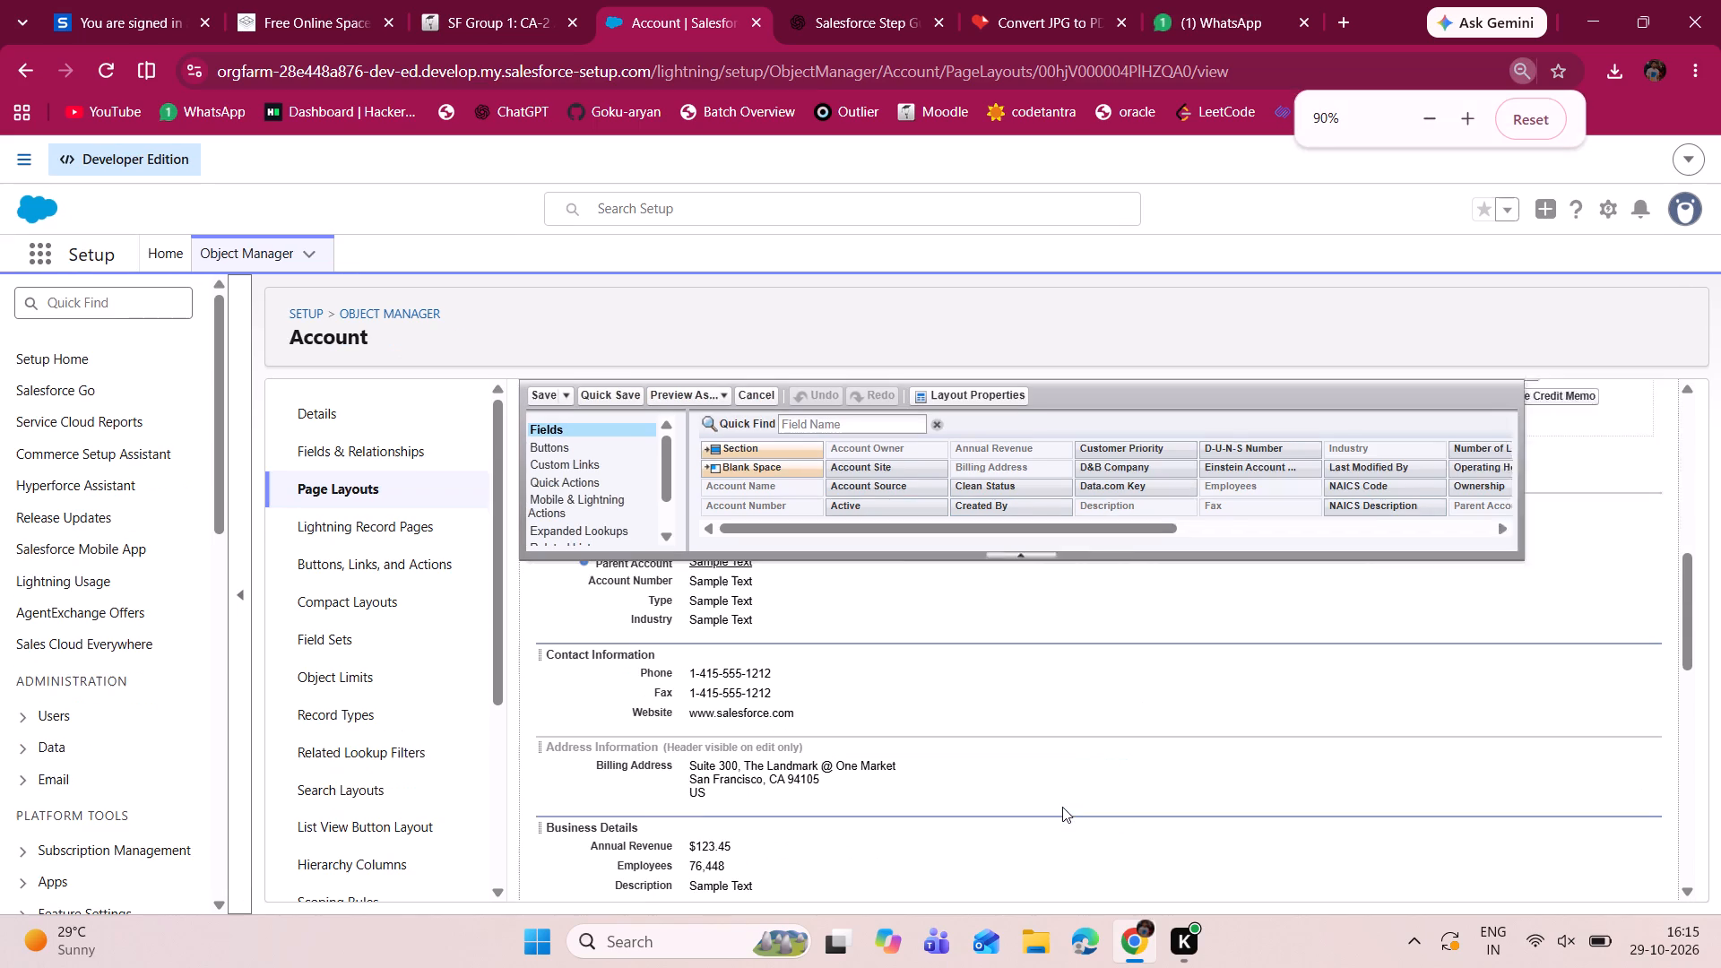
{"action": "scroll", "coordinate": [1030, 668], "scroll_direction": "up", "scroll_amount": 1}
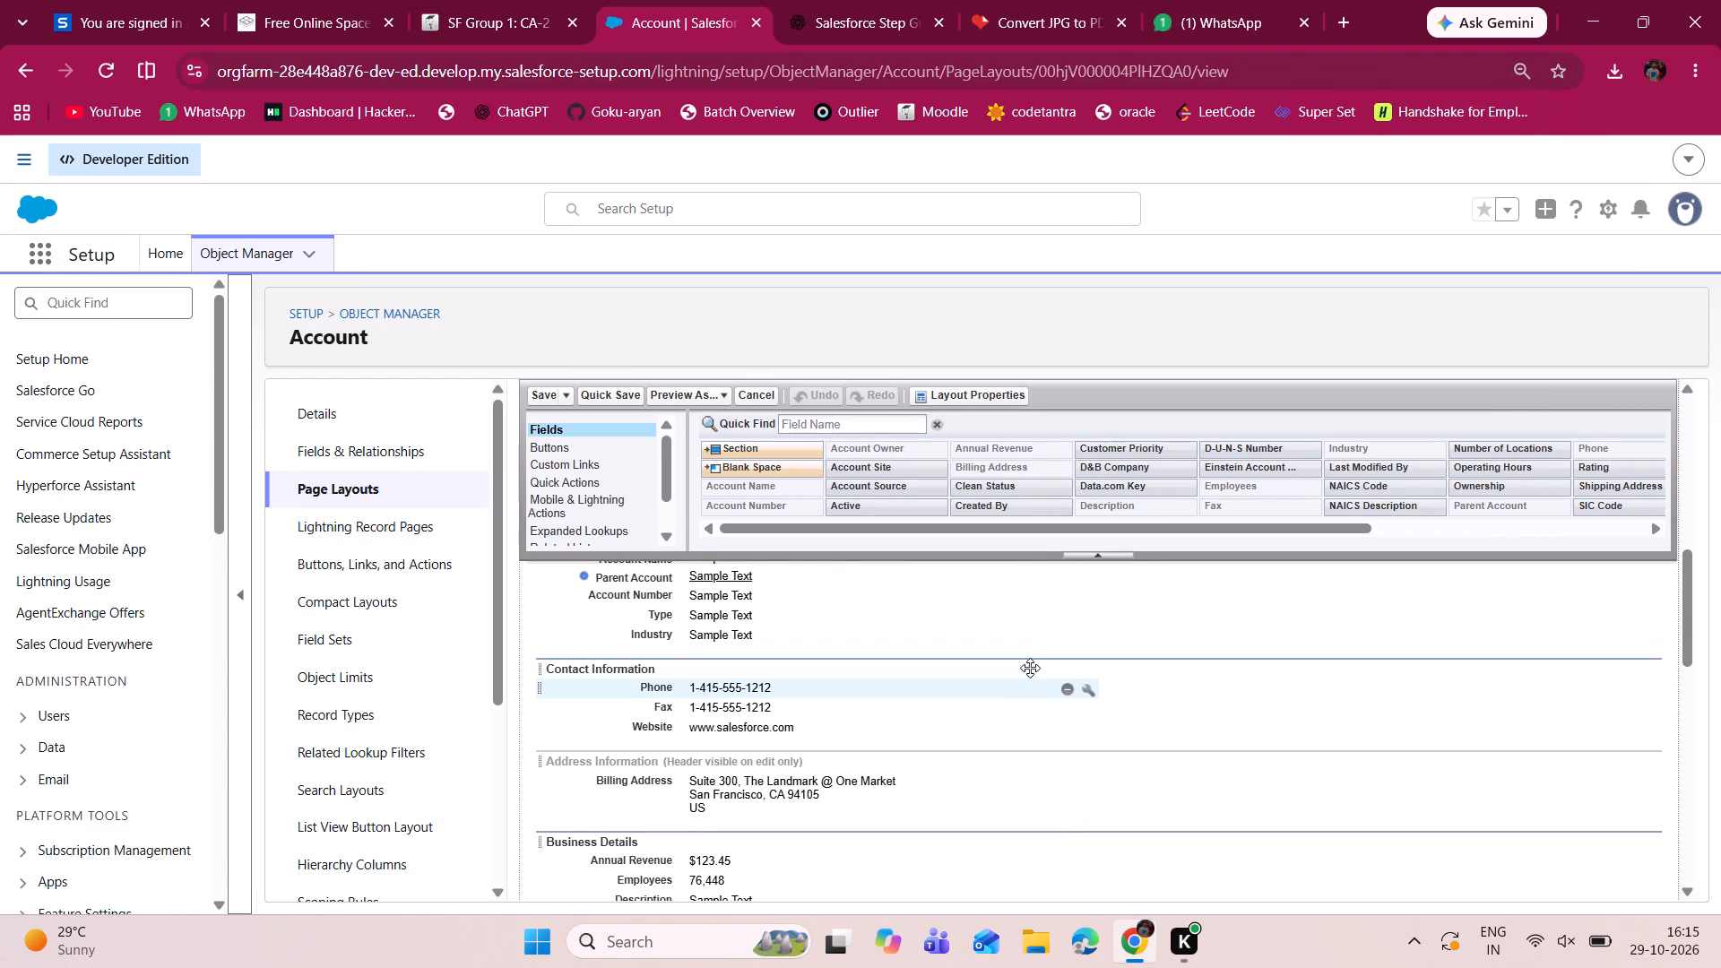
{"action": "scroll", "coordinate": [1030, 668], "scroll_direction": "up", "scroll_amount": 1}
{"action": "key", "text": "ctrl+minus"}
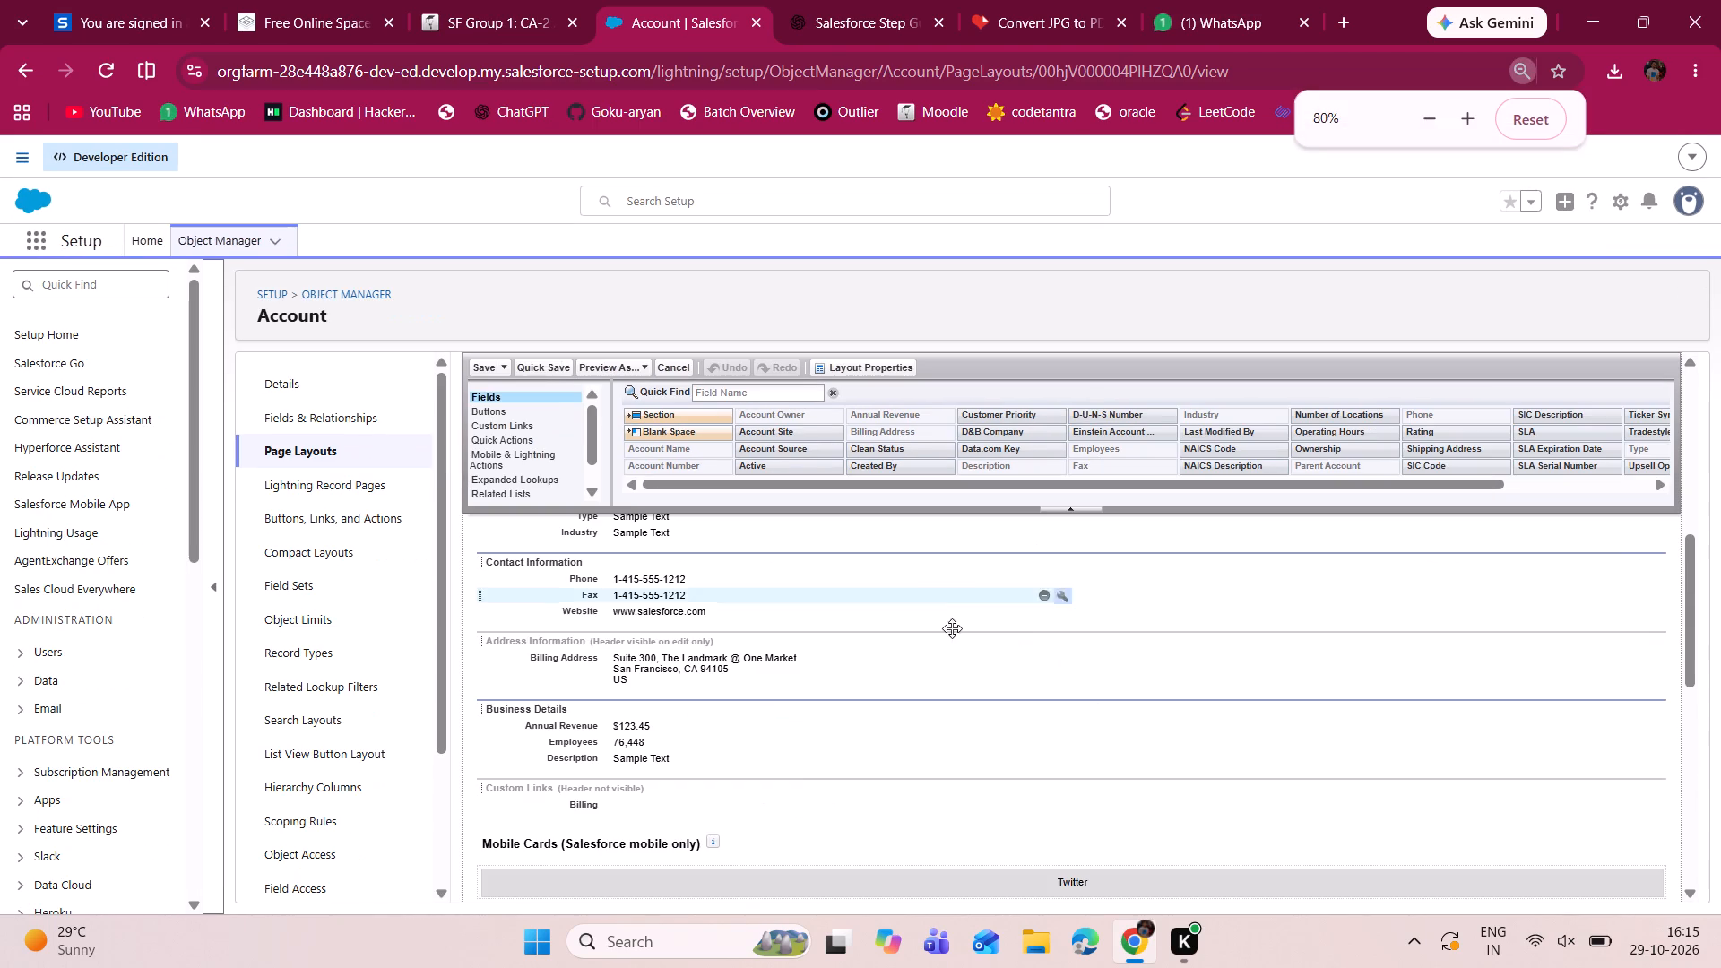
{"action": "scroll", "coordinate": [939, 588], "scroll_direction": "up", "scroll_amount": 3}
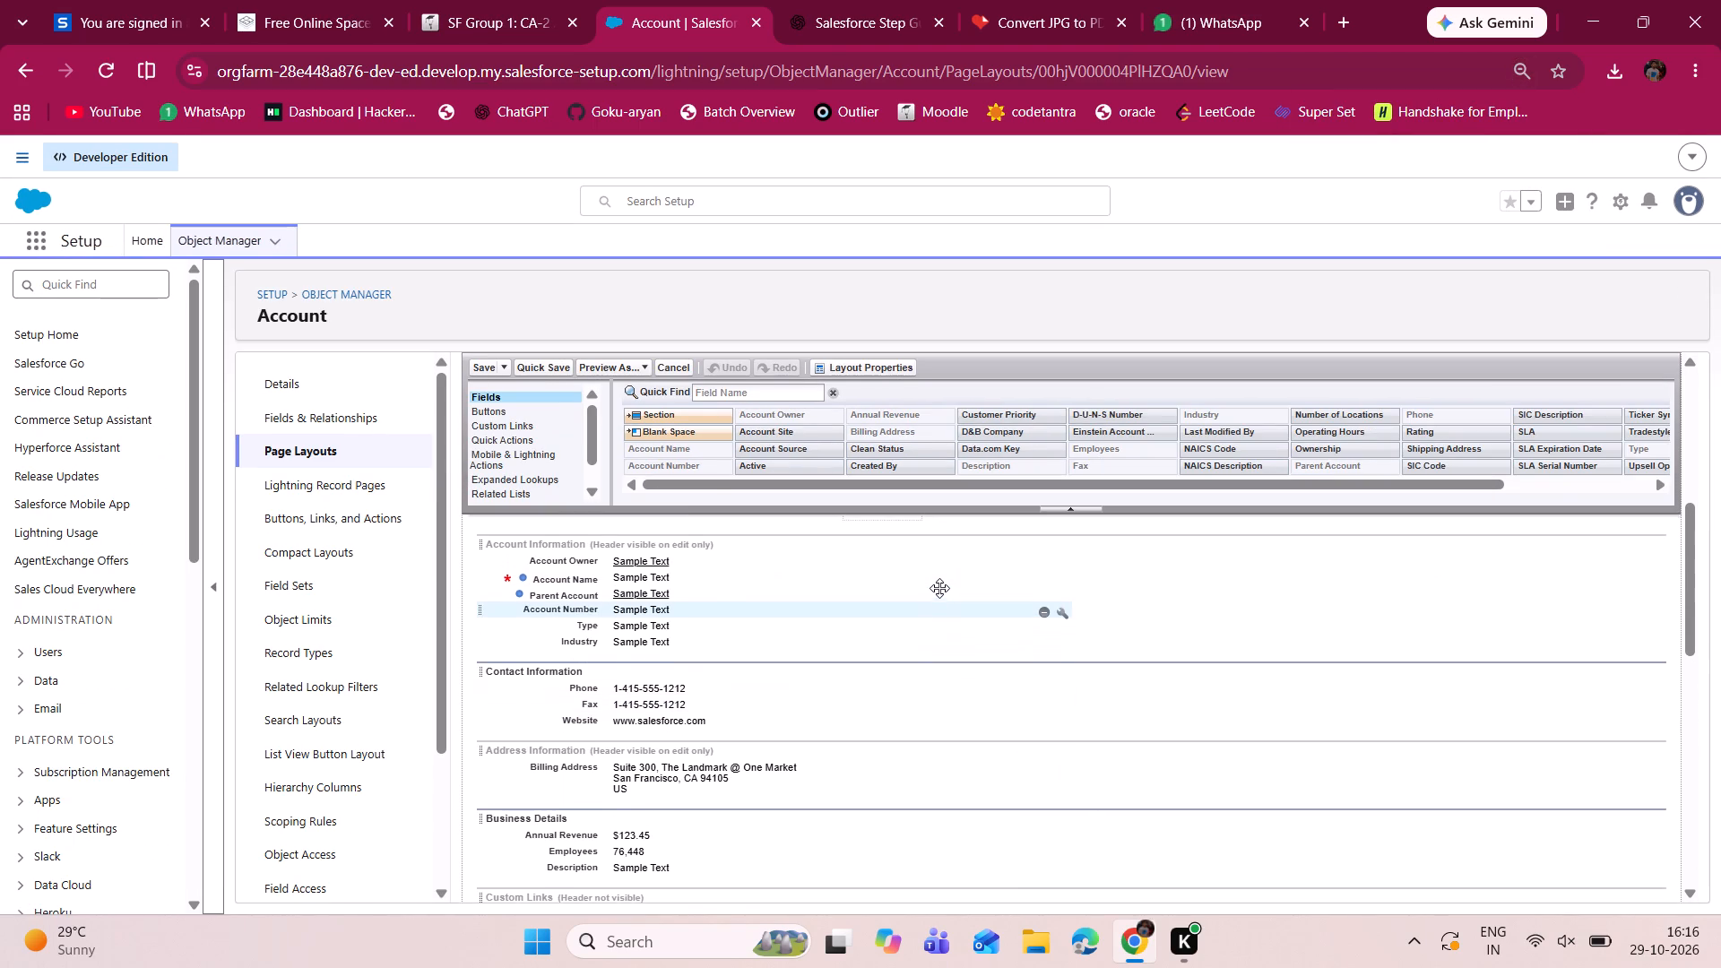
{"action": "scroll", "coordinate": [939, 588], "scroll_direction": "up", "scroll_amount": 2}
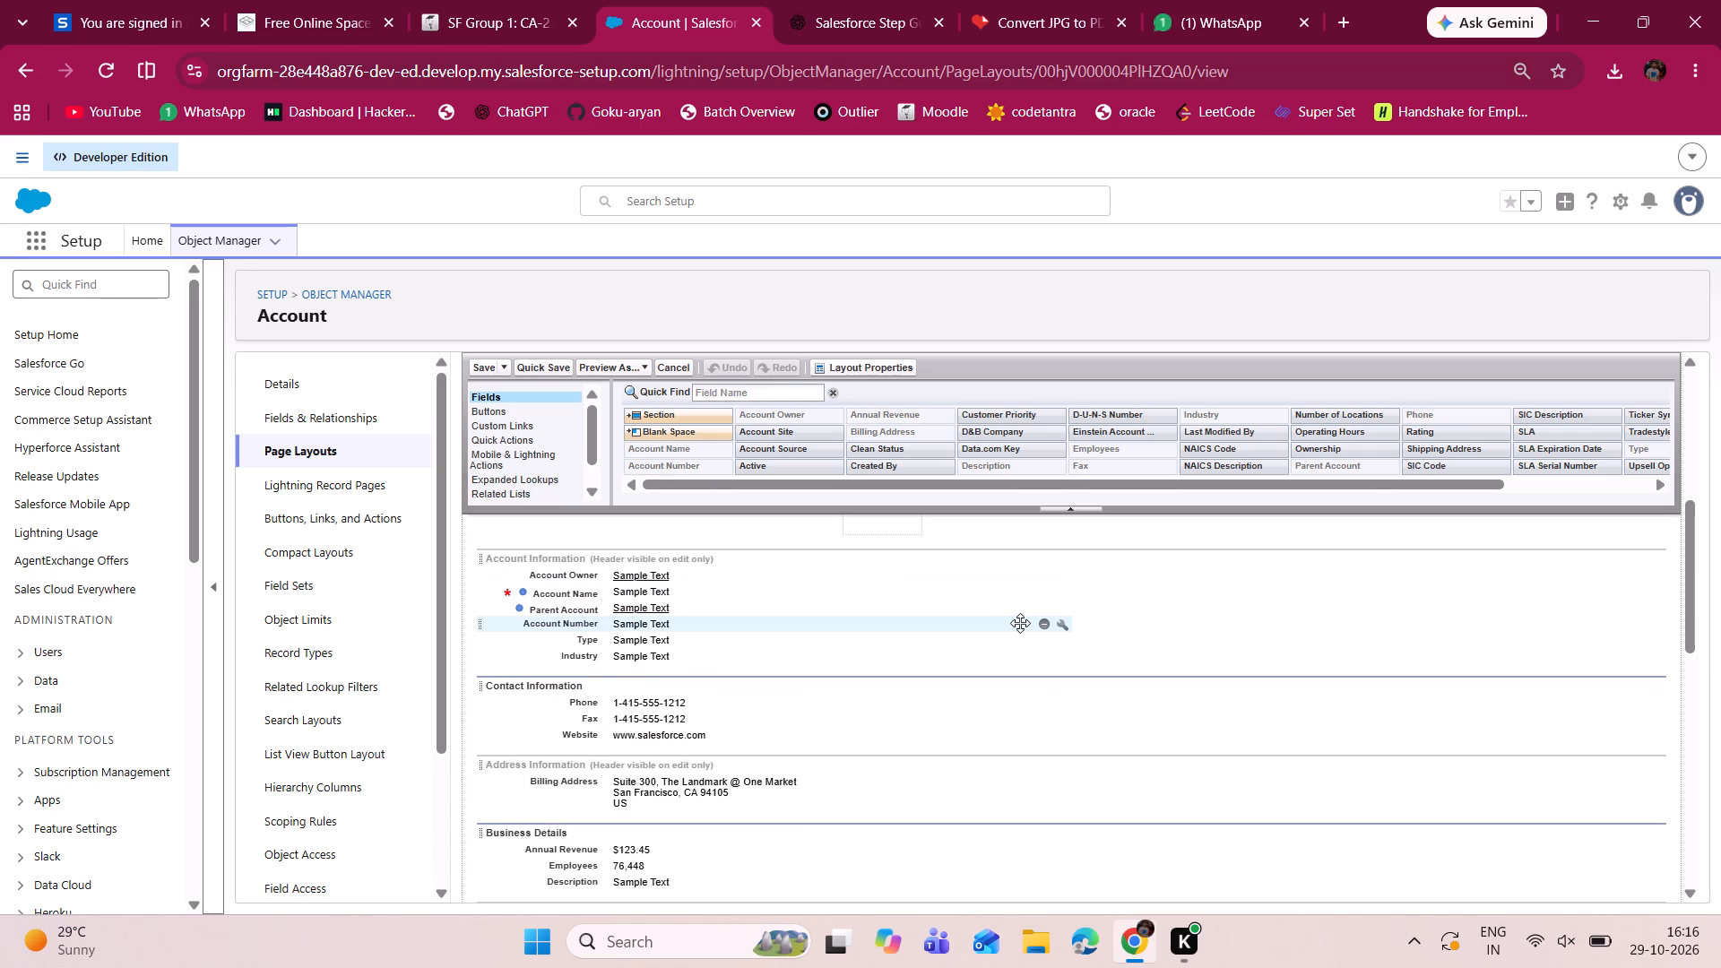
{"action": "key", "text": "Print"}
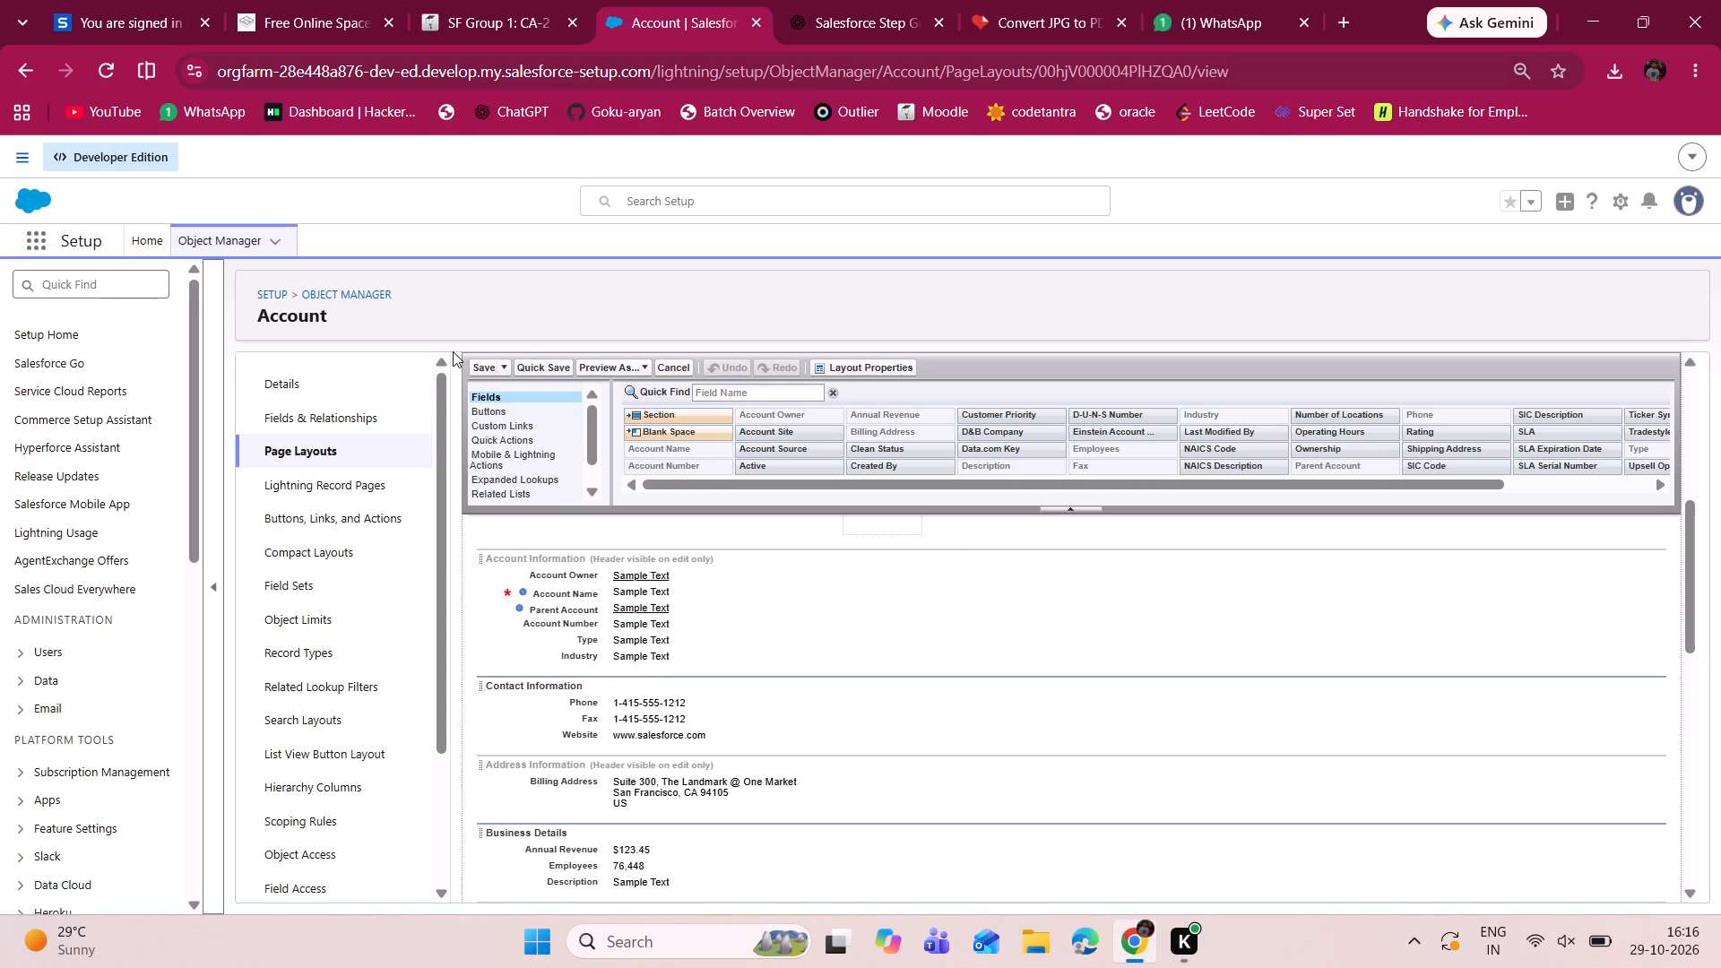
Capture the full width of the layout editor, from its toolbar down to Business Details, and restore the page zoom to 100%.
{"action": "left_click_drag", "start_coordinate": [449, 343], "coordinate": [1302, 917]}
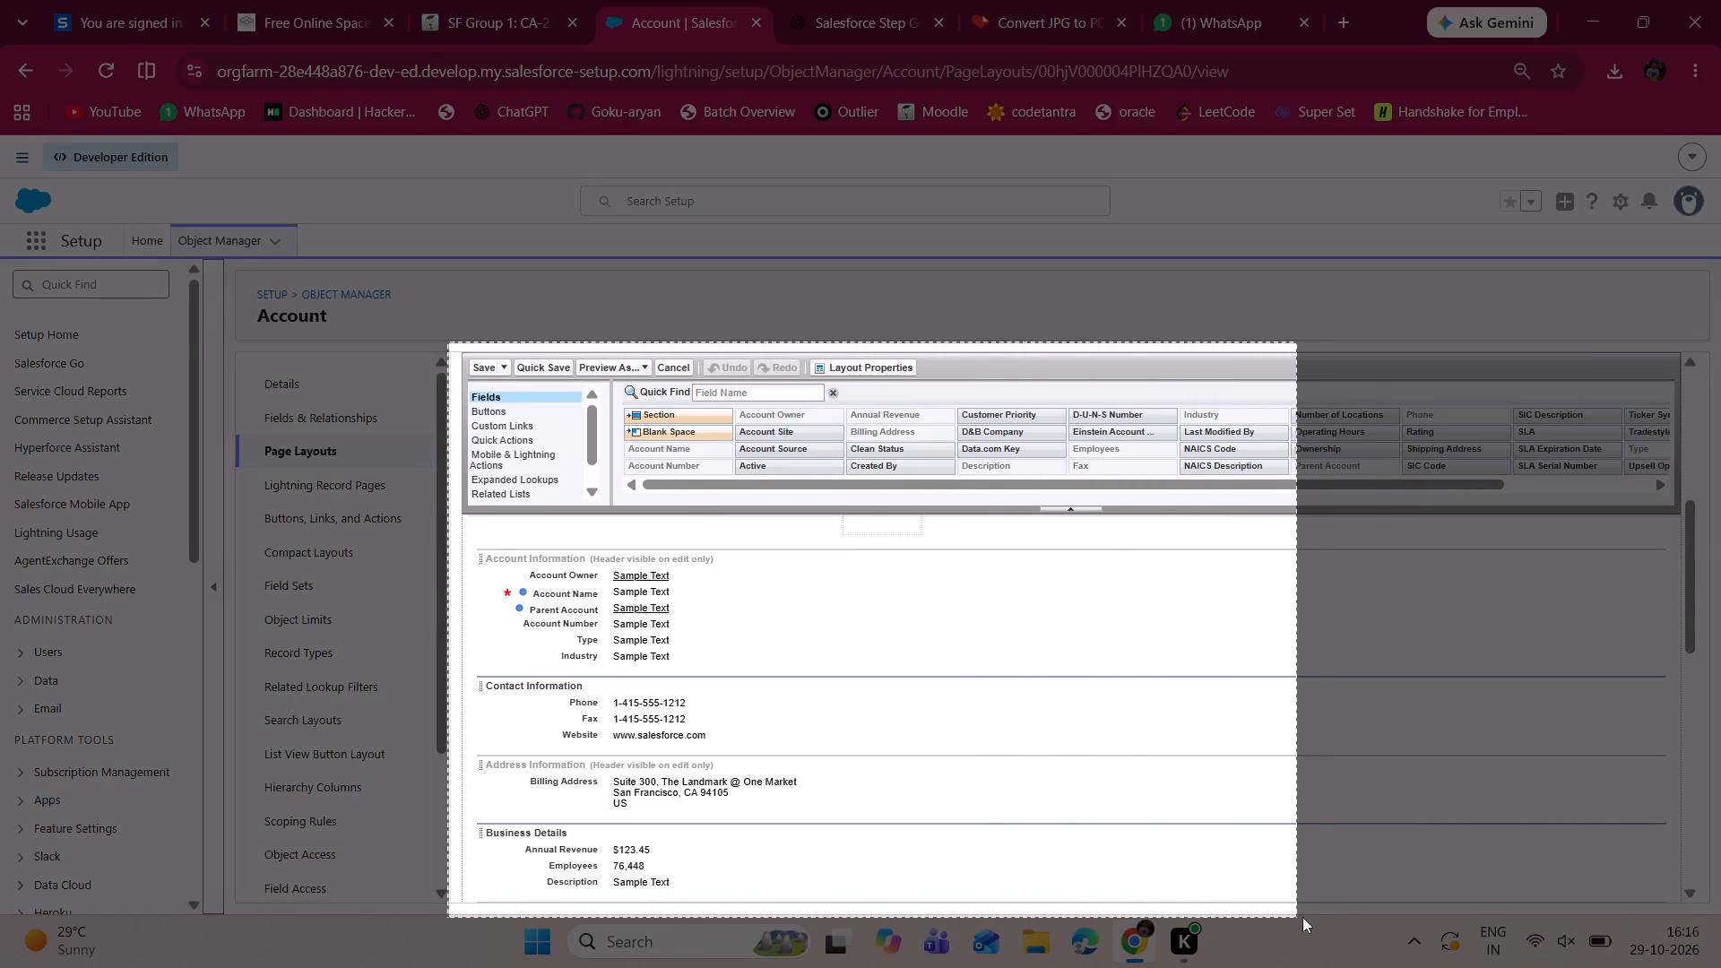
{"action": "left_click_drag", "start_coordinate": [1302, 917], "coordinate": [1698, 916]}
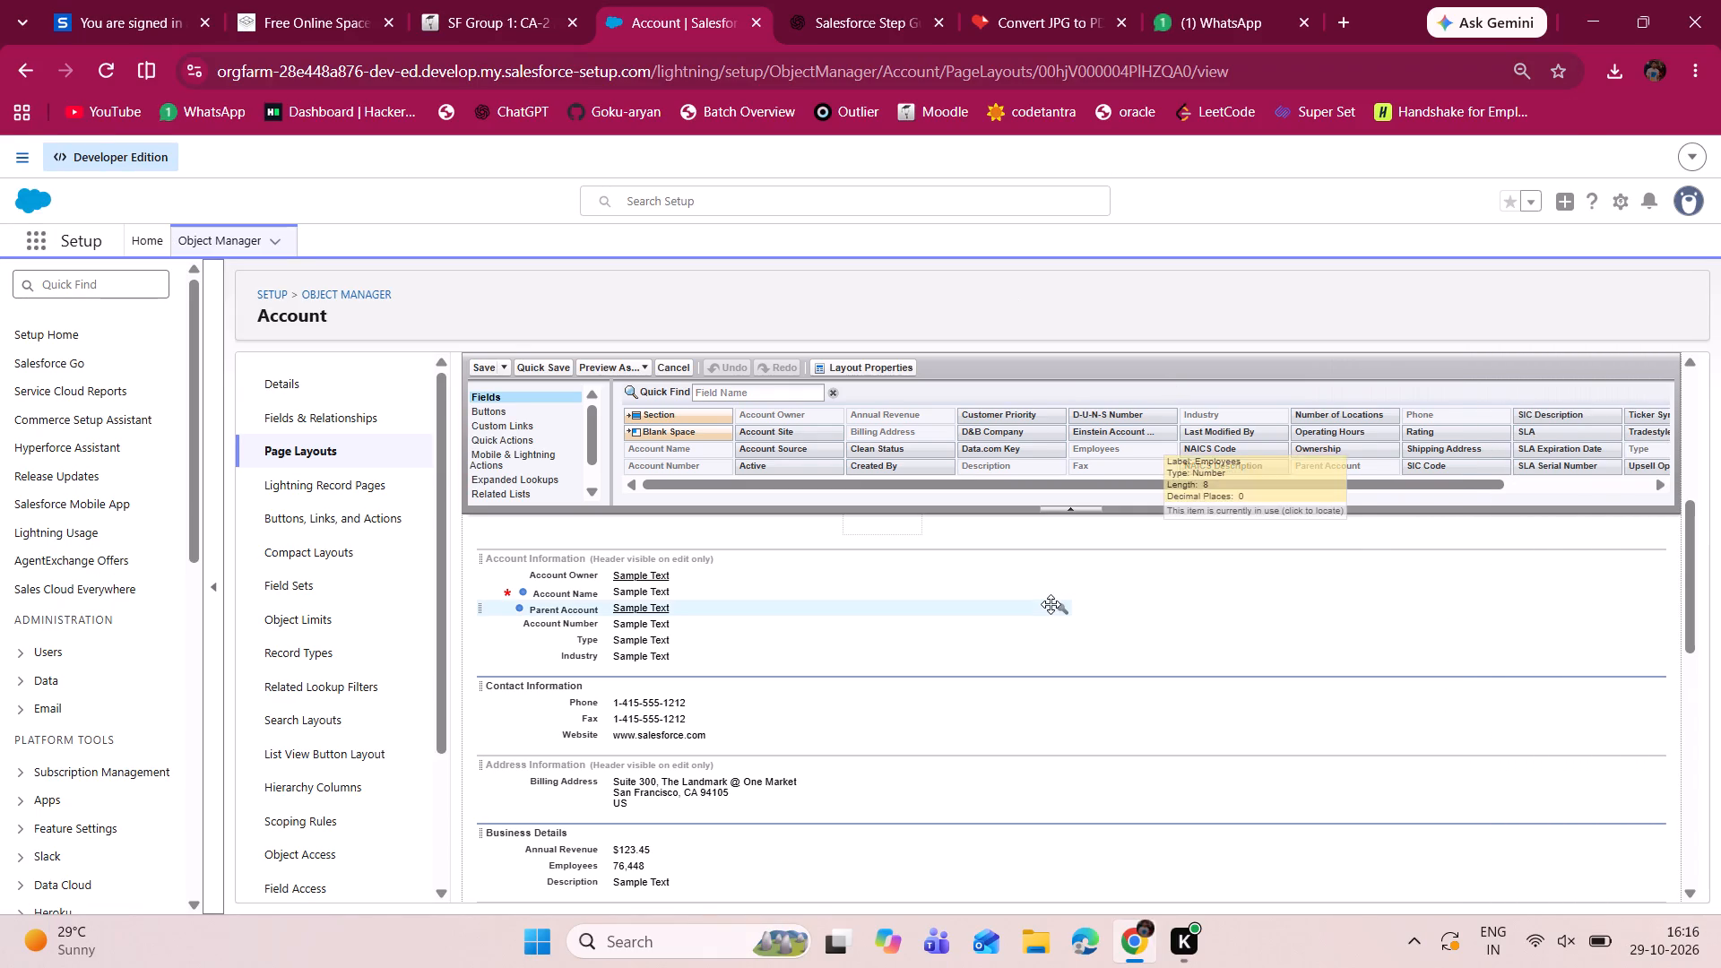
{"action": "key", "text": "ctrl+equal"}
{"action": "key", "text": "ctrl+equal"}
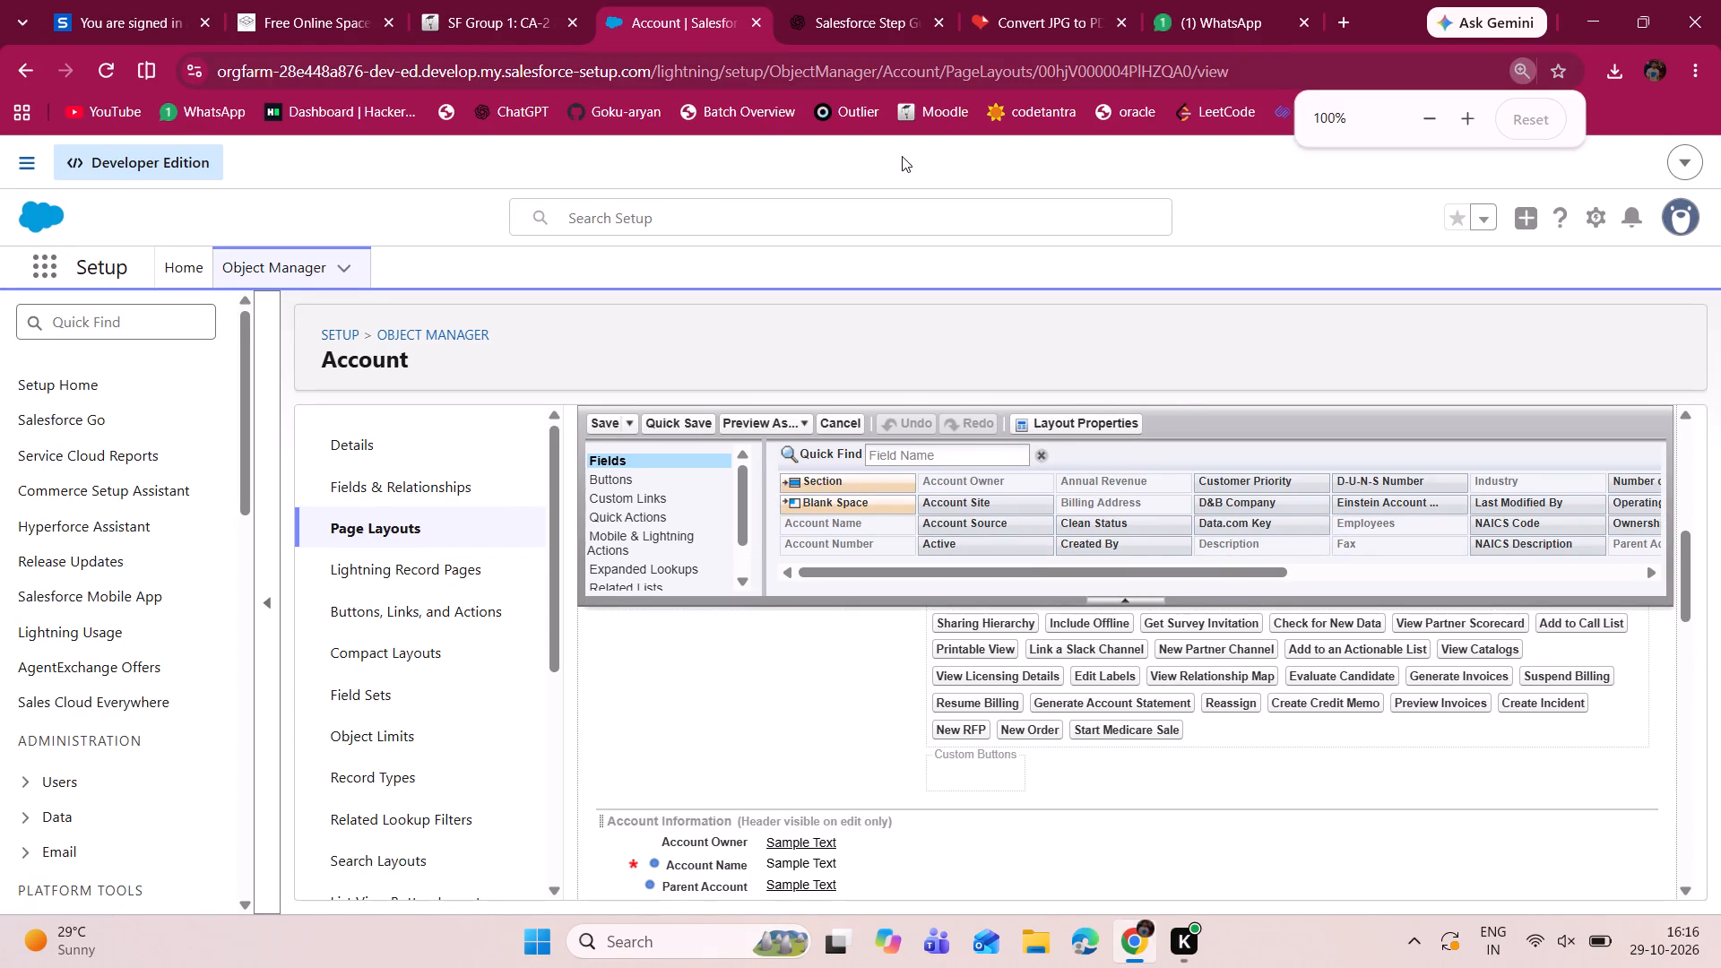
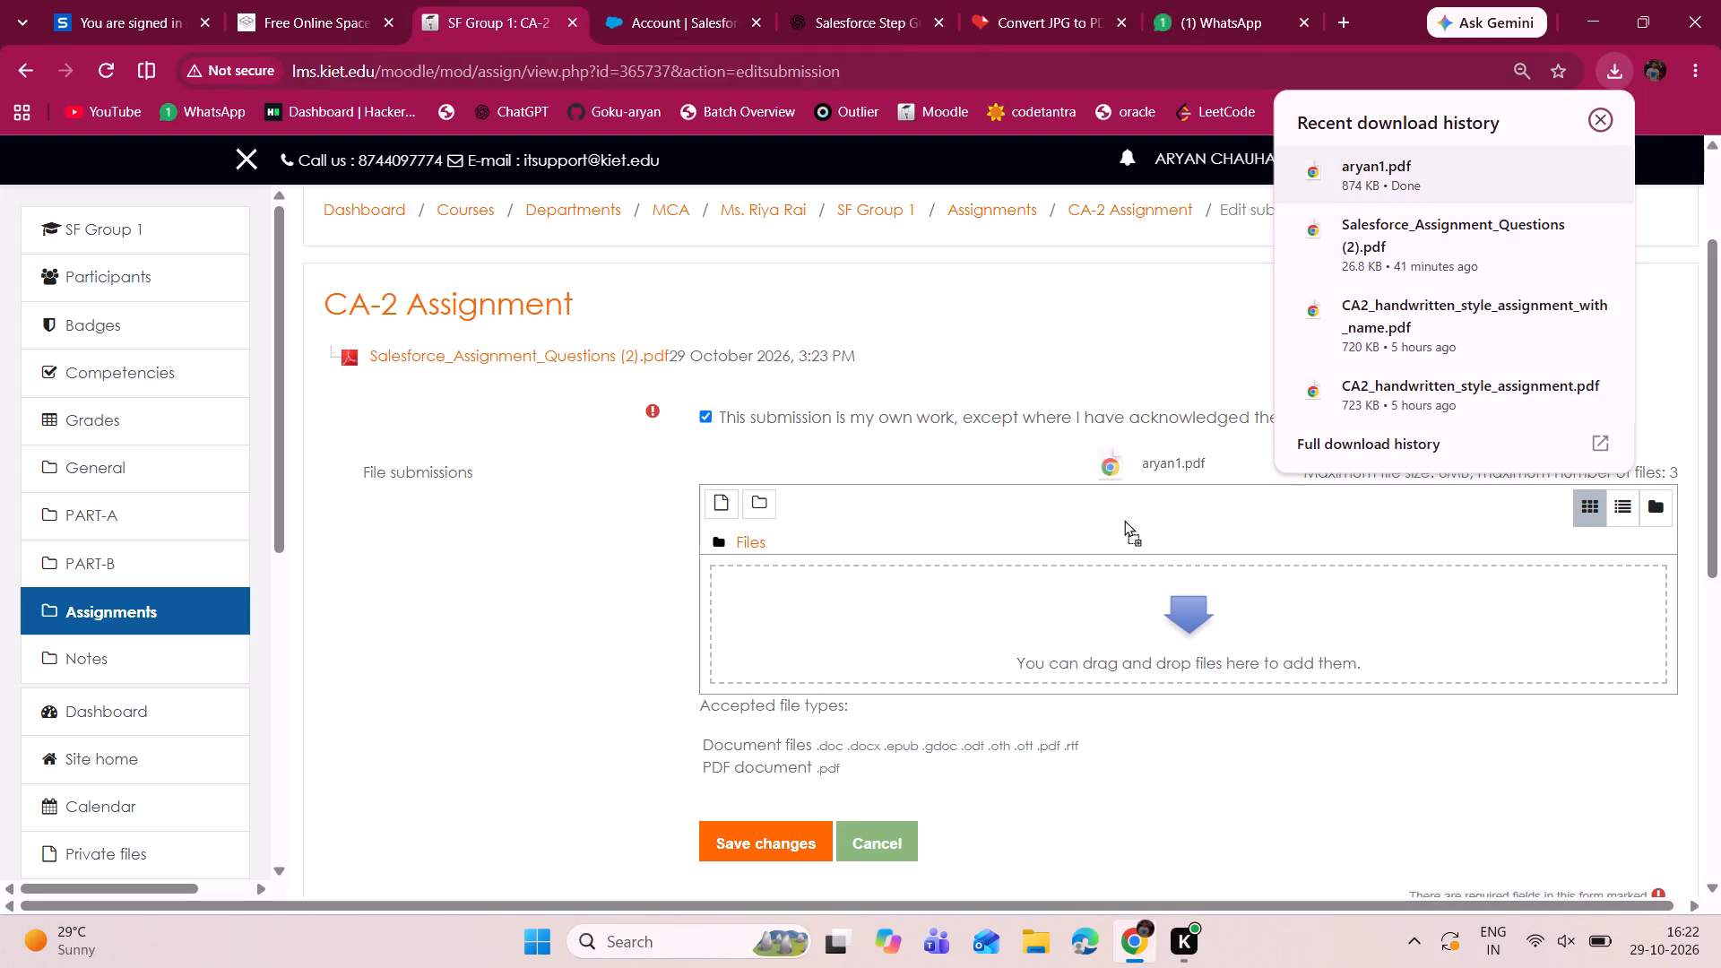
Add aryan1.pdf to the CA-2 Assignment file submission, save the submission, and check its submission status.
{"action": "left_click_drag", "start_coordinate": [1124, 520], "coordinate": [1119, 587]}
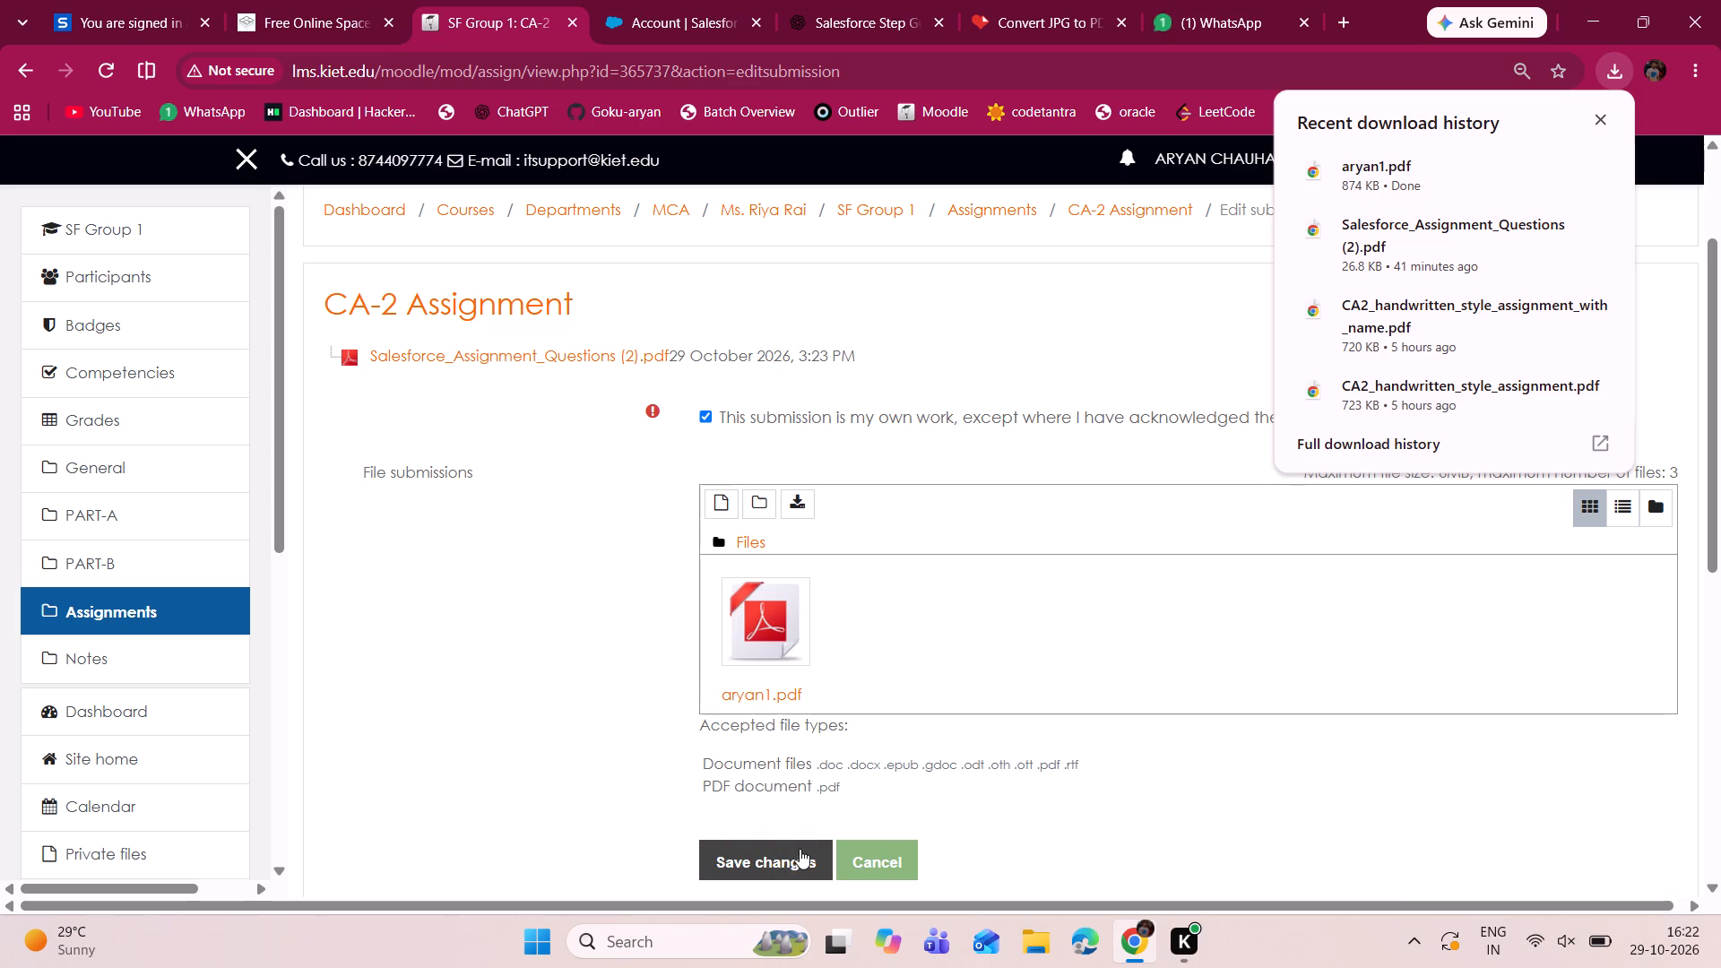
{"action": "left_click", "coordinate": [788, 857]}
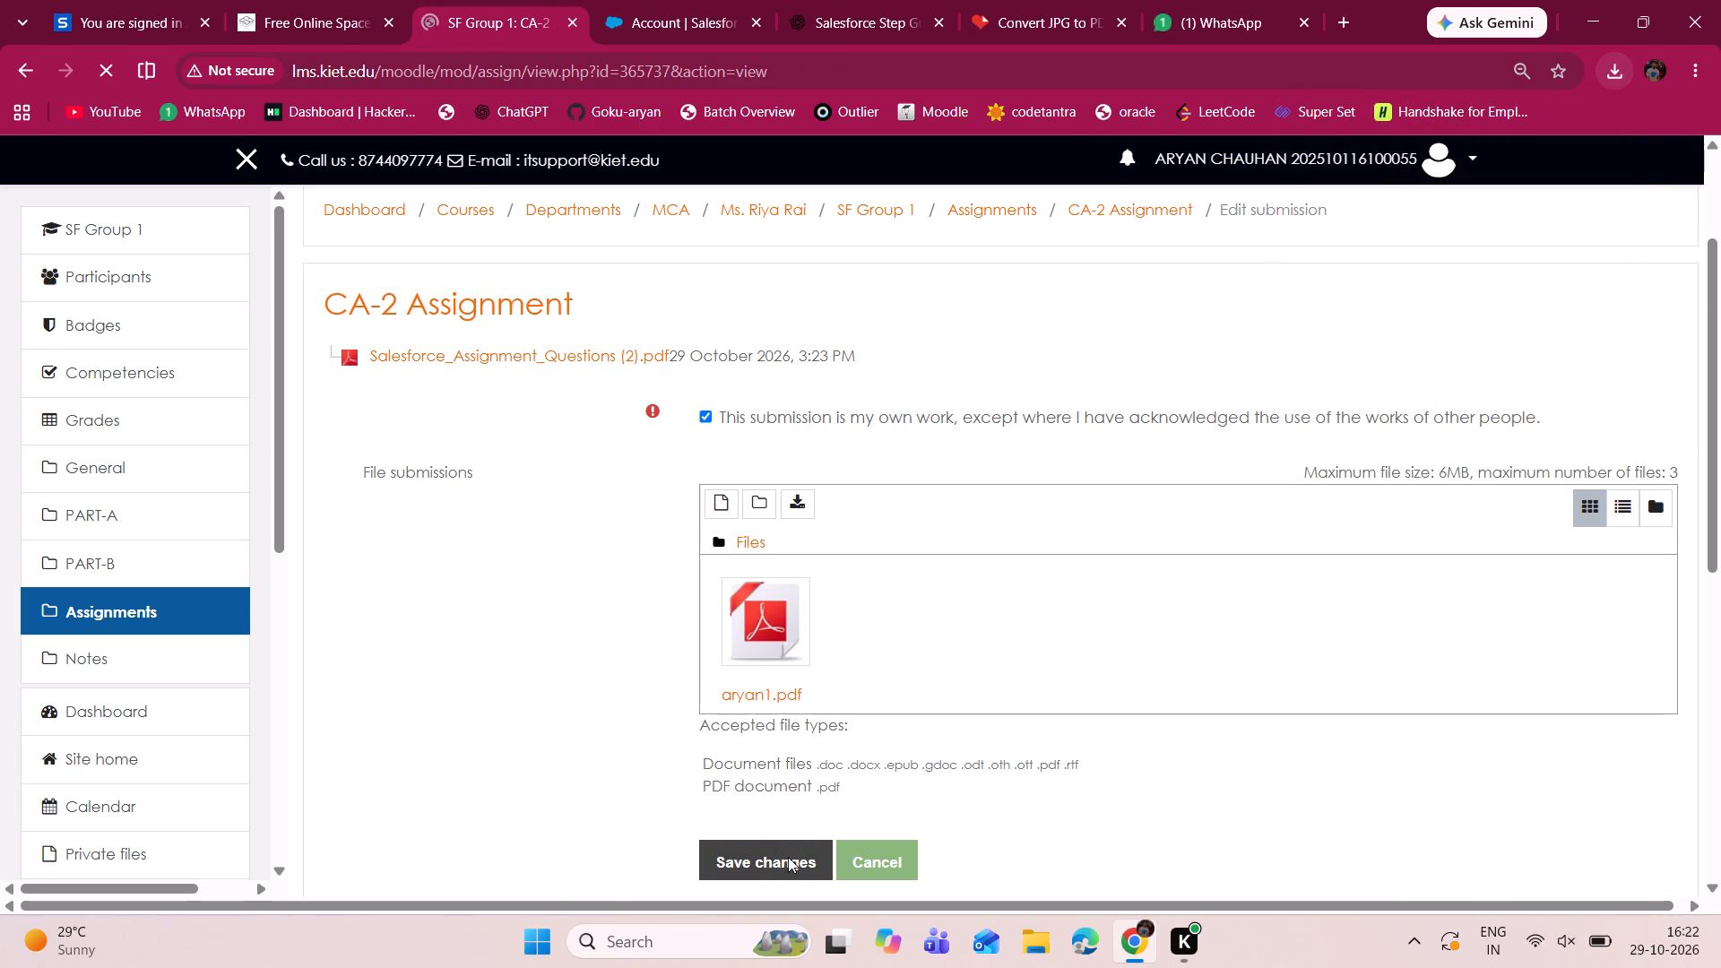
{"action": "scroll", "coordinate": [928, 701], "scroll_direction": "down", "scroll_amount": 1}
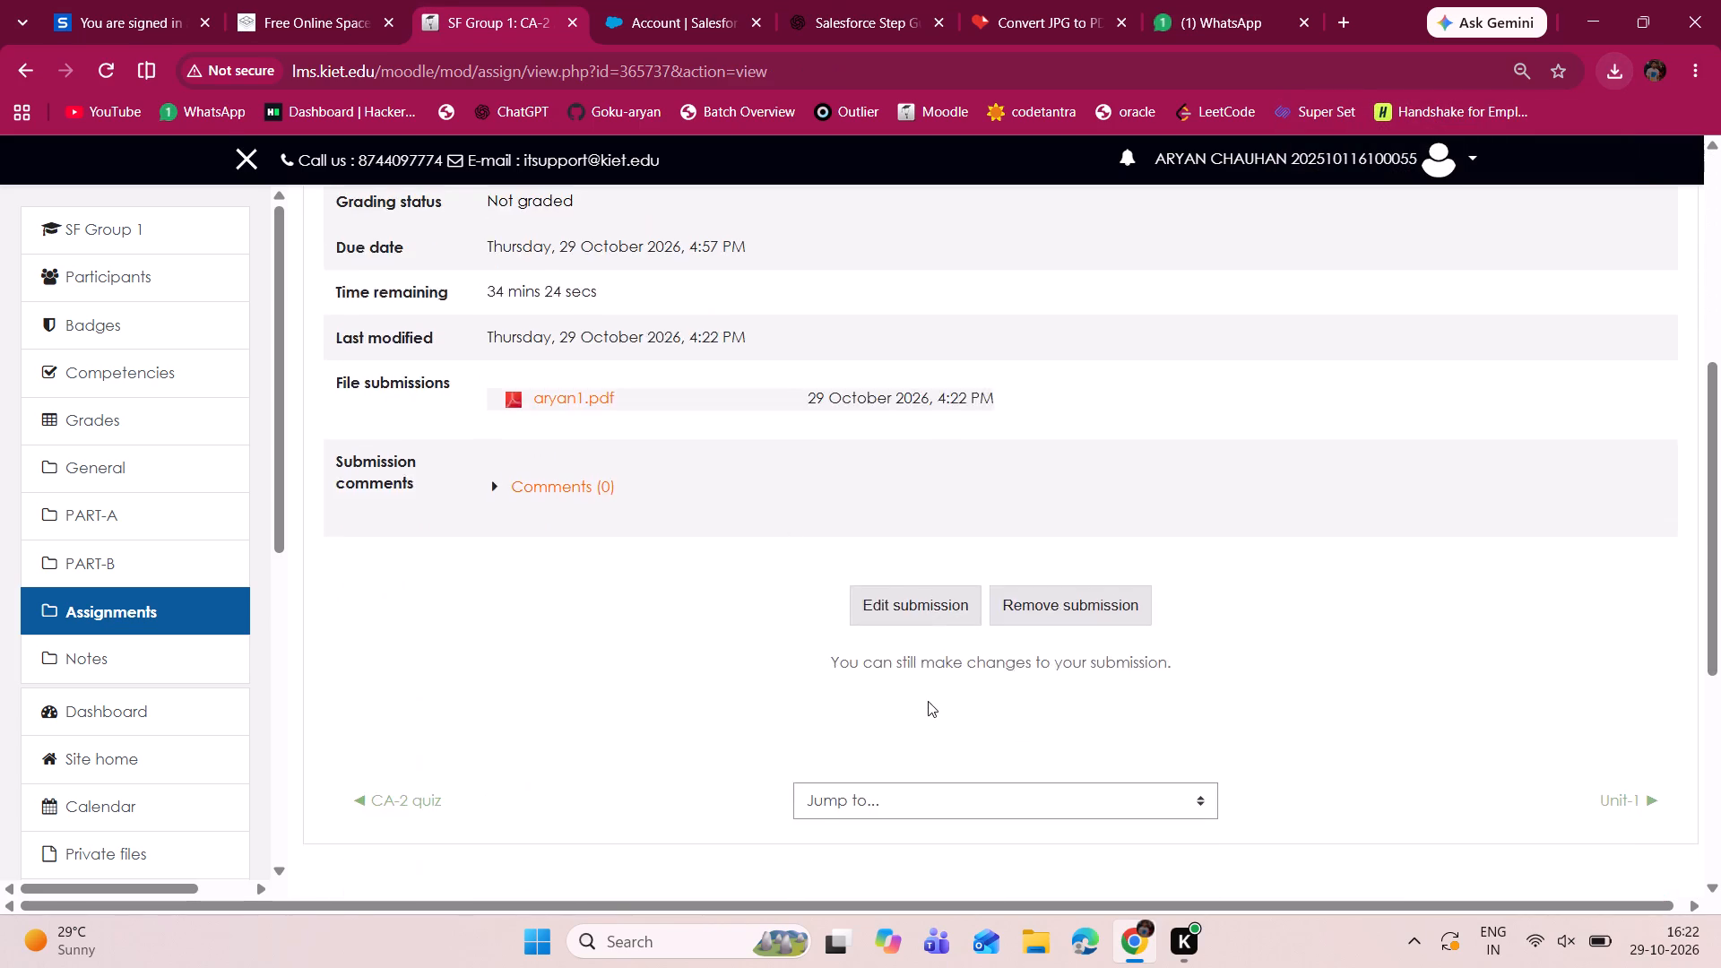
{"action": "scroll", "coordinate": [928, 701], "scroll_direction": "down", "scroll_amount": 1}
Close the JPG-to-PDF converter page.
{"action": "left_click", "coordinate": [1120, 24]}
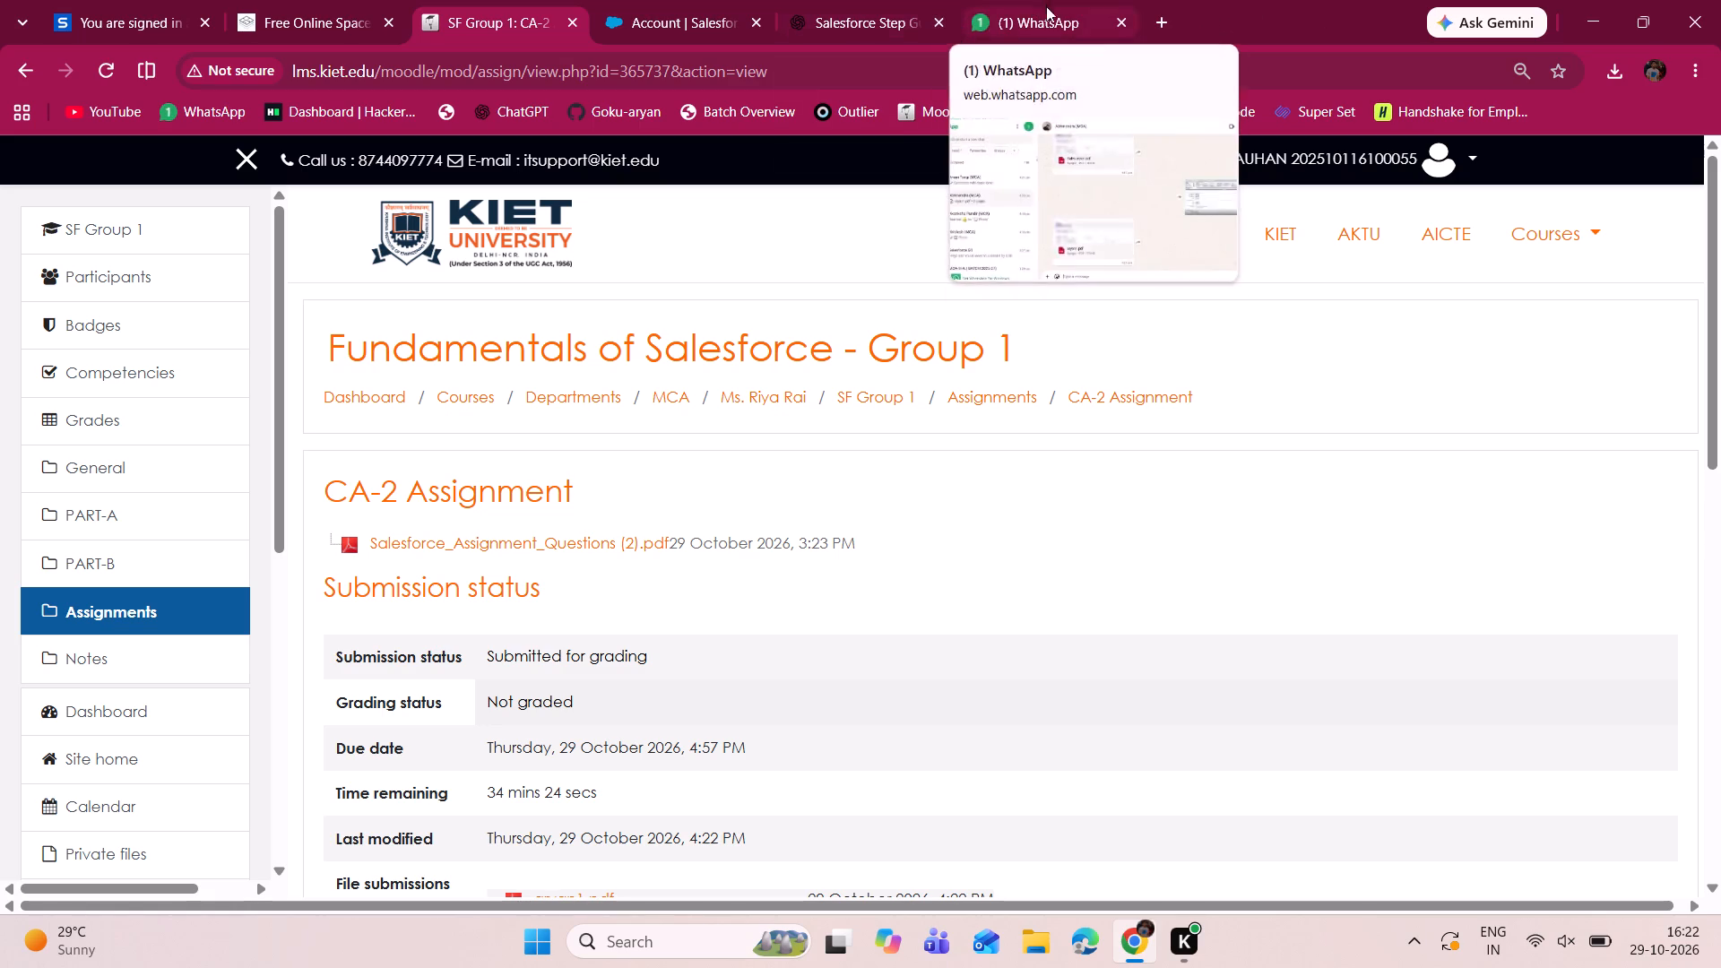
{"action": "left_click", "coordinate": [1119, 22]}
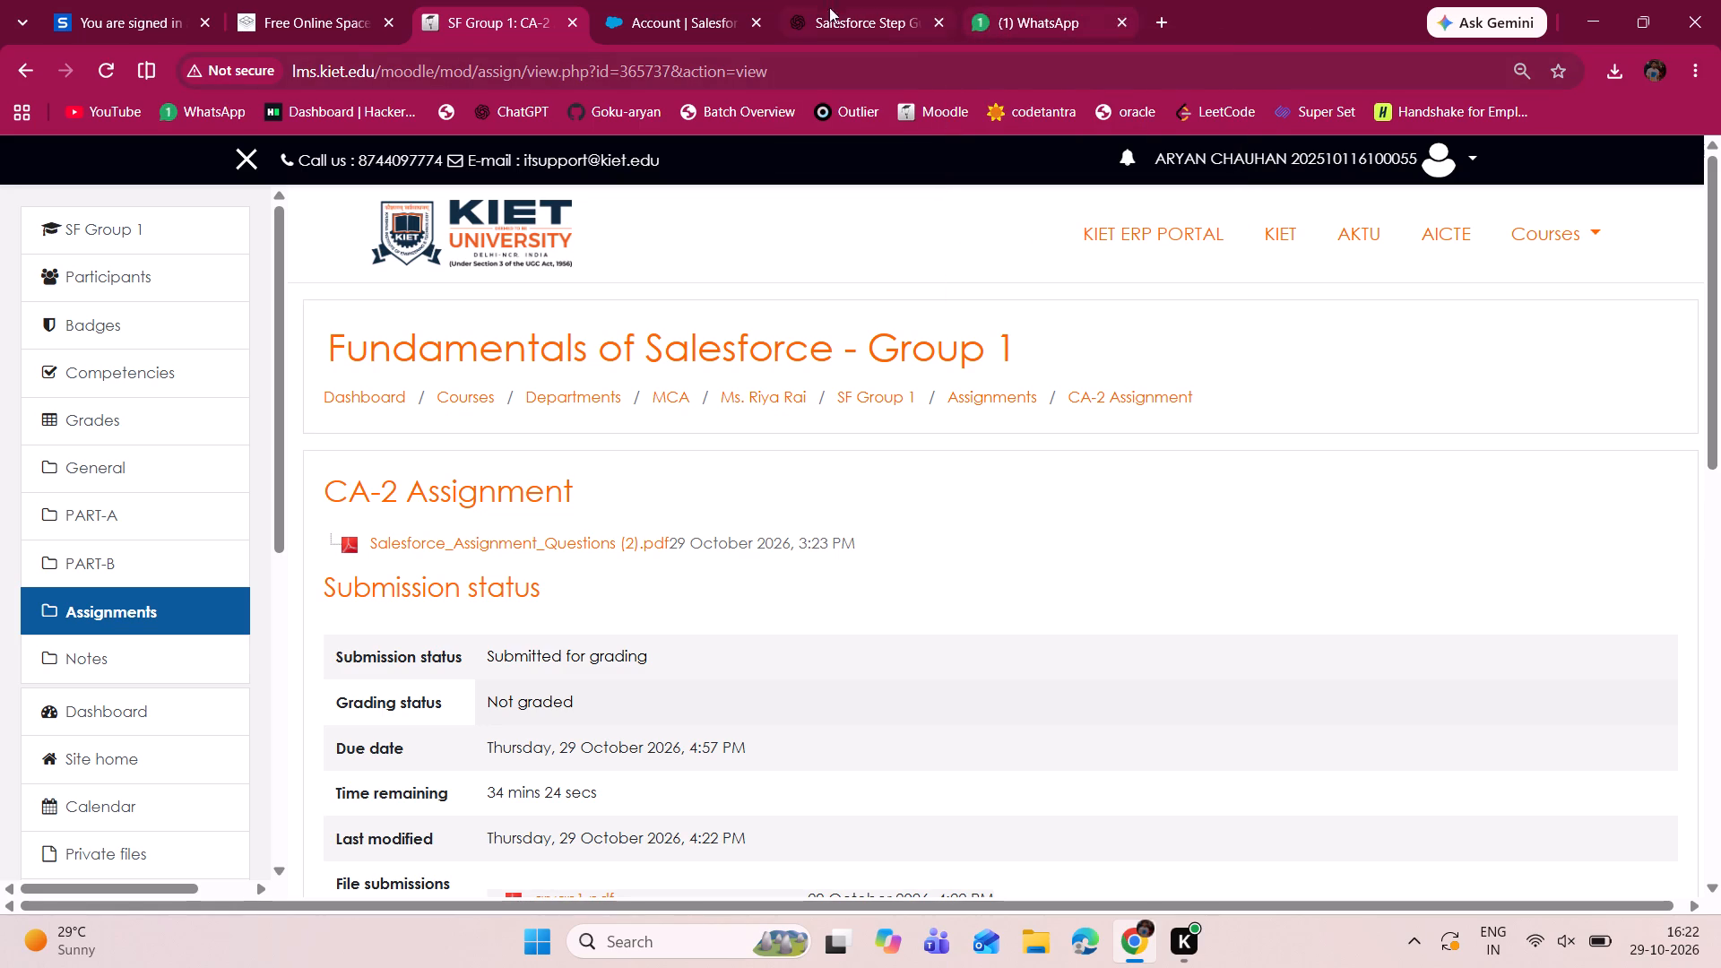